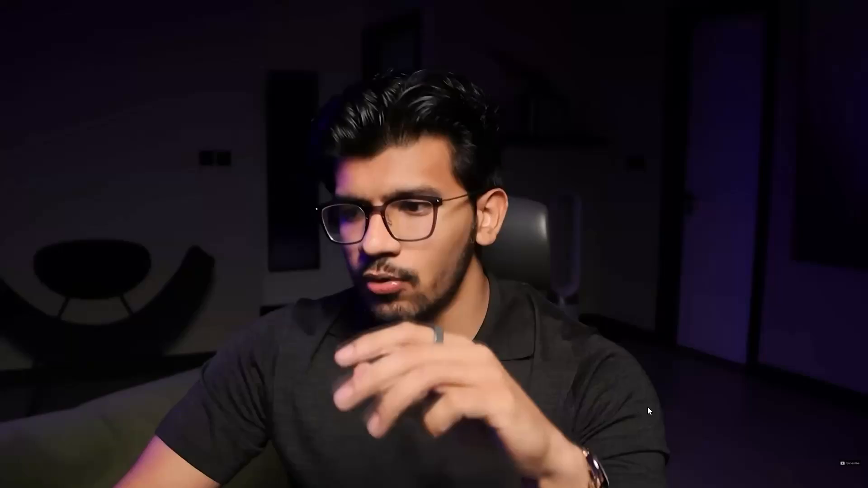
Pause the Fibonacci retracement tutorial video and leave full screen.
{"action": "key", "text": "space"}
{"action": "key", "text": "Escape"}
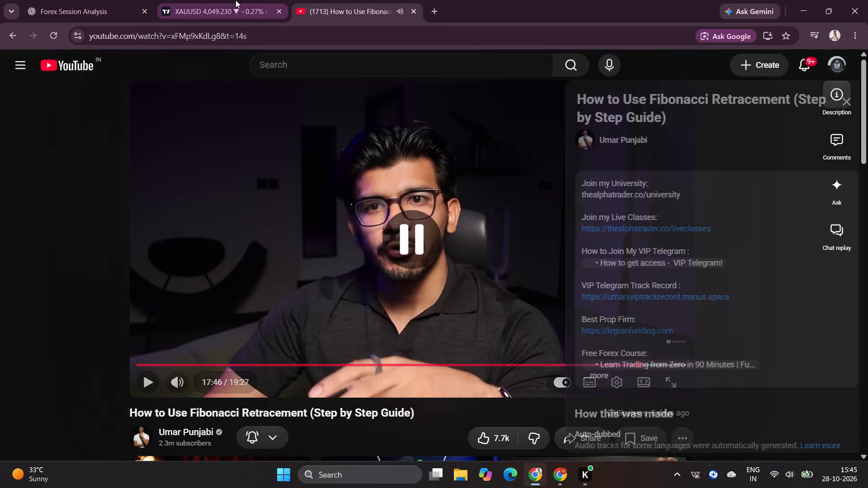
Switch to the TradingView GOLD 15-minute chart and examine price around the order block, open trade zone and Tokyo session high.
{"action": "left_click", "coordinate": [235, 0]}
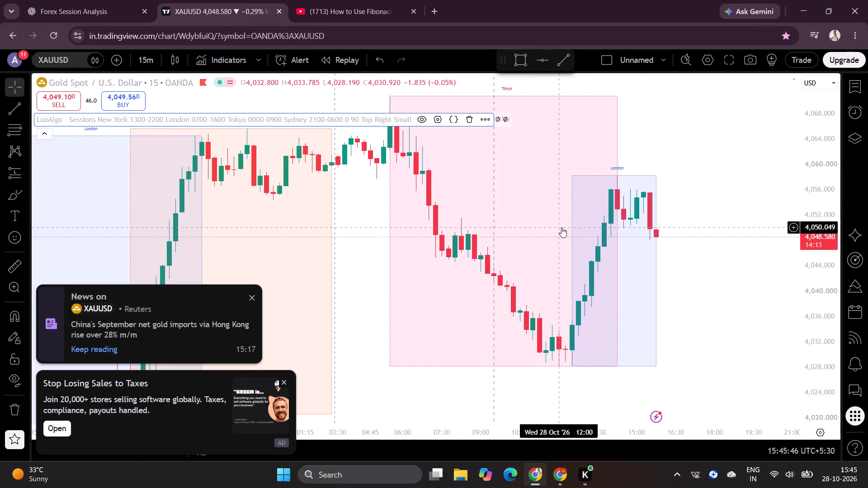
{"action": "key", "text": "alt+Tab"}
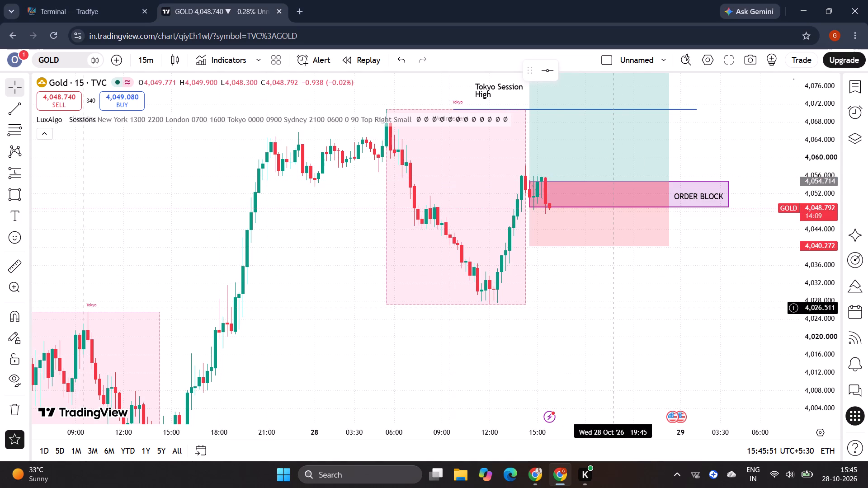
{"action": "left_click_drag", "start_coordinate": [588, 294], "coordinate": [575, 318]}
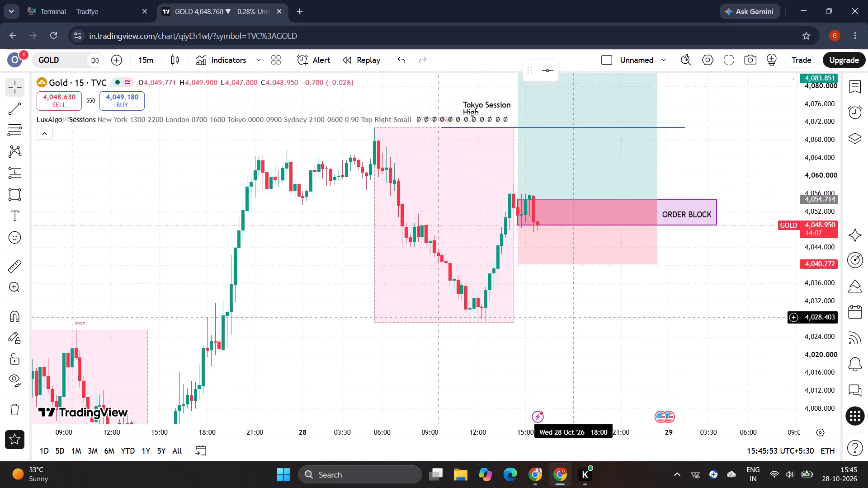
{"action": "left_click_drag", "start_coordinate": [575, 318], "coordinate": [566, 322]}
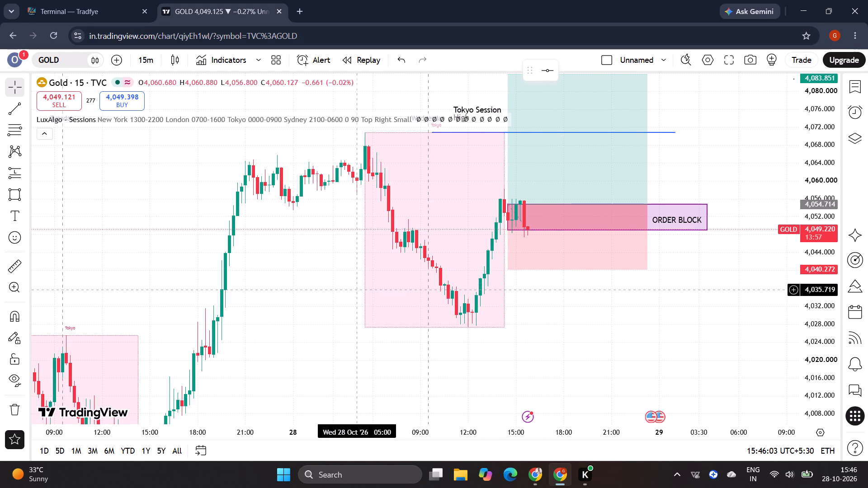
{"action": "scroll", "coordinate": [358, 289], "scroll_direction": "right", "scroll_amount": 1}
{"action": "left_click_drag", "start_coordinate": [358, 289], "coordinate": [344, 339]}
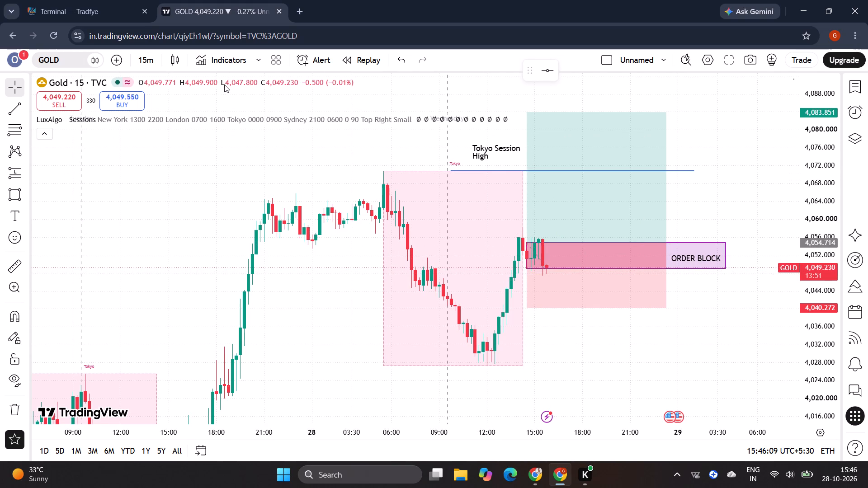
Return to the YouTube Fibonacci retracement tutorial and resume playing it in full screen.
{"action": "key", "text": "alt+Tab"}
{"action": "left_click", "coordinate": [300, 14]}
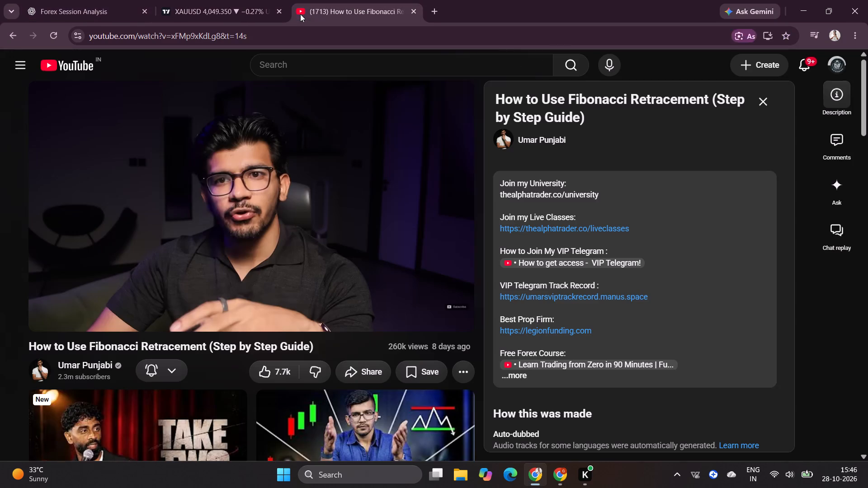
{"action": "type", "text": "f"}
{"action": "key", "text": "space"}
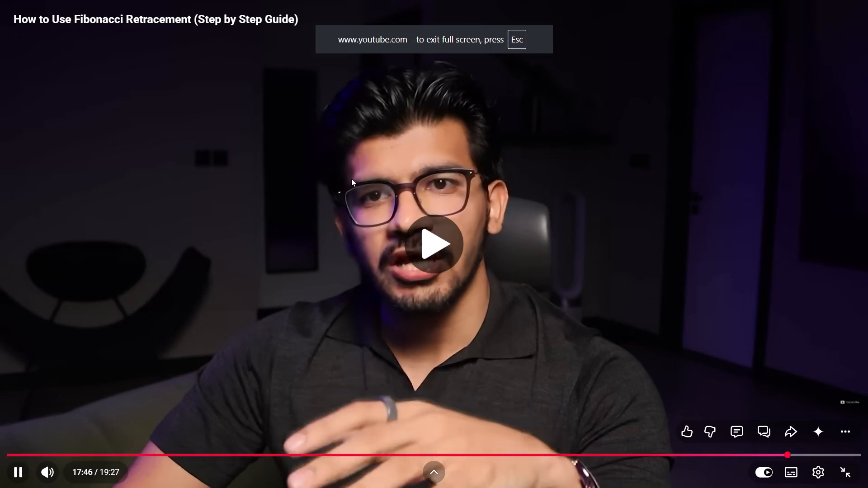
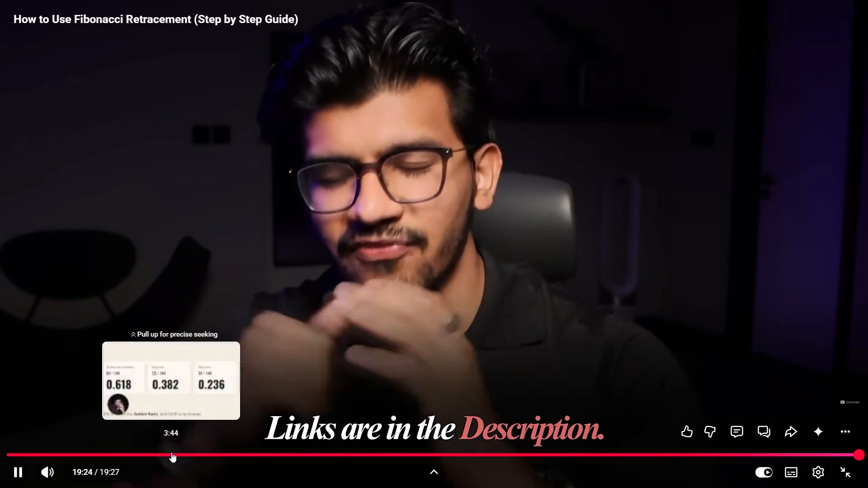
Seek the tutorial to the Fib retracement settings dialog at about 5:22 and pause there to review the levels.
{"action": "left_click", "coordinate": [171, 452]}
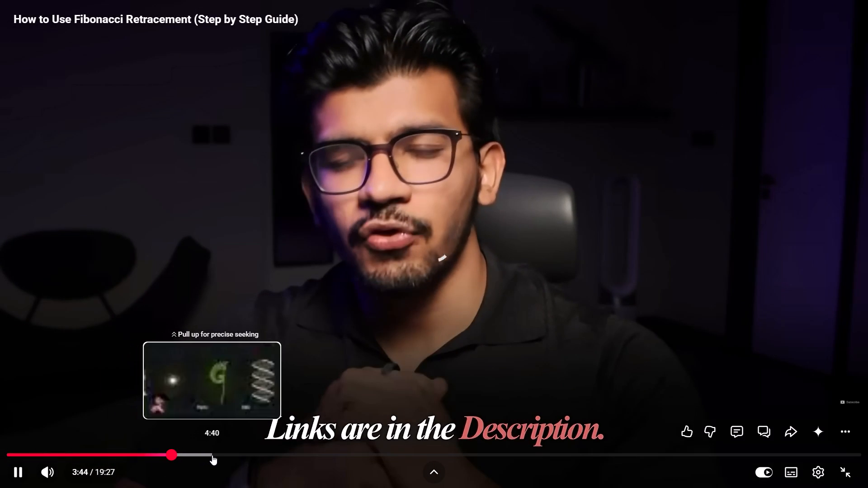
{"action": "left_click", "coordinate": [212, 455]}
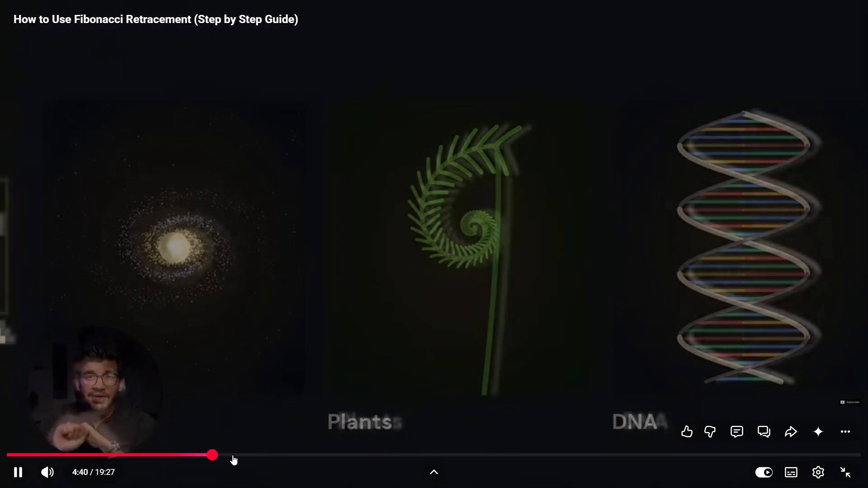
{"action": "left_click", "coordinate": [232, 455]}
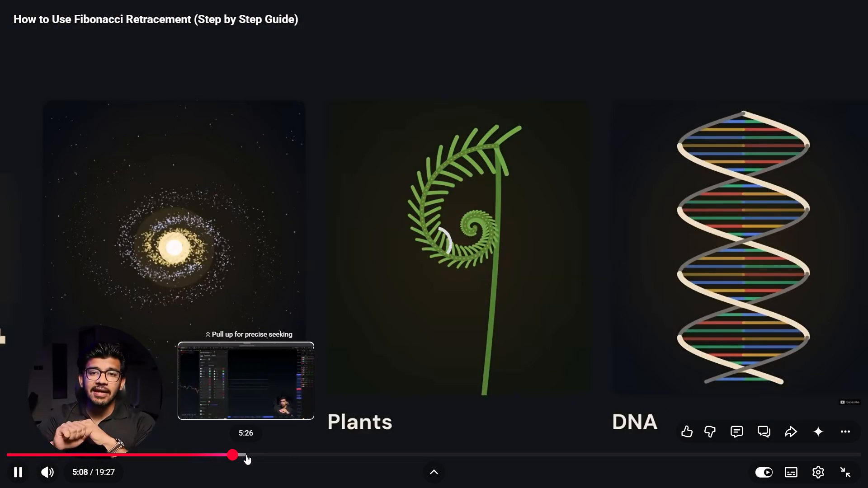
{"action": "left_click", "coordinate": [242, 453]}
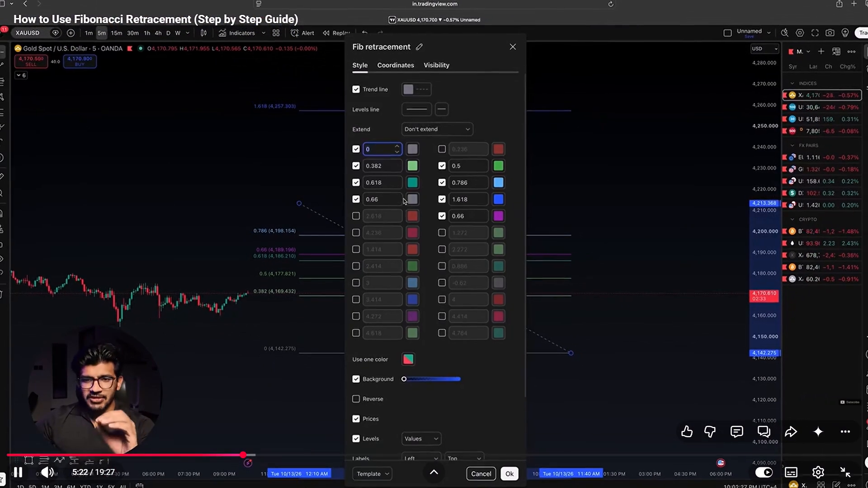
{"action": "key", "text": "space"}
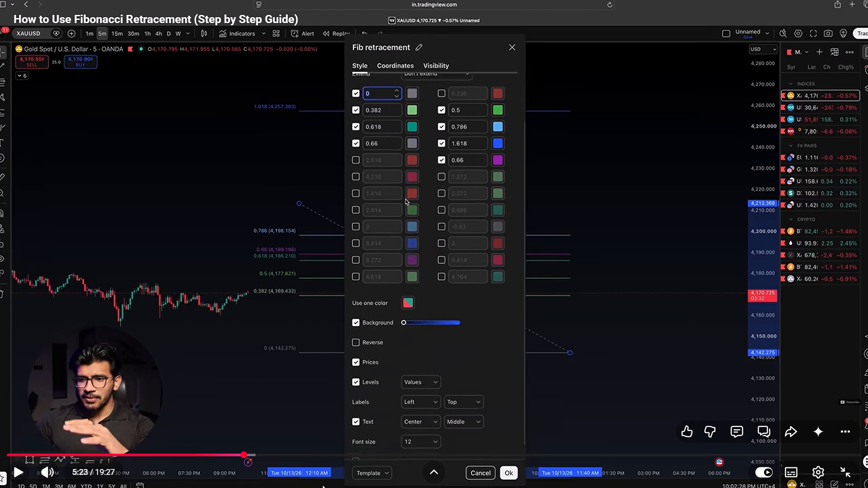
{"action": "key", "text": "Left"}
{"action": "key", "text": "space"}
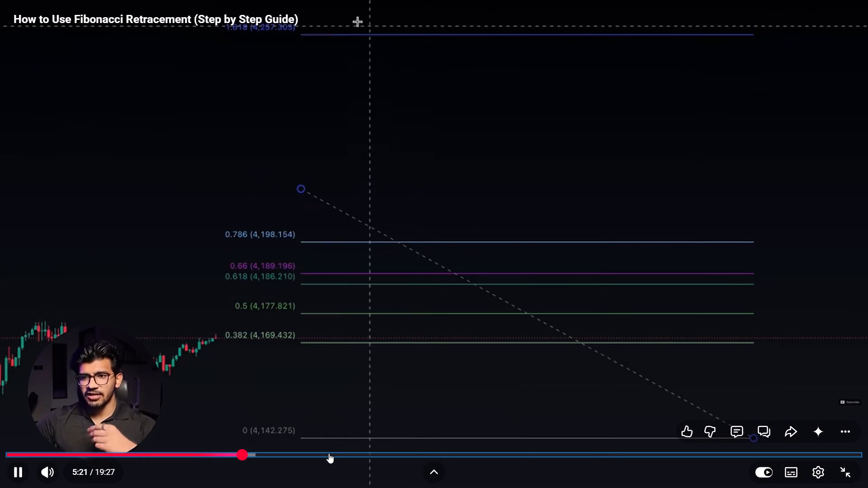
{"action": "key", "text": "space"}
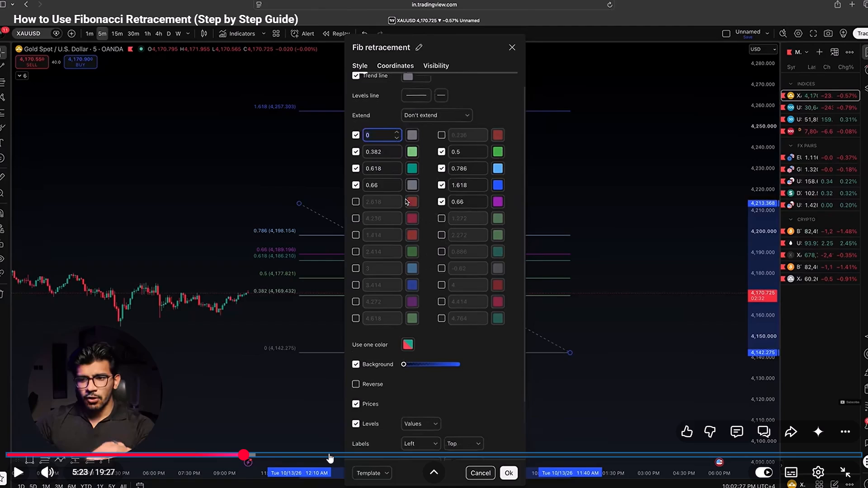
{"action": "key", "text": "Right"}
{"action": "key", "text": "space"}
{"action": "key", "text": "Left"}
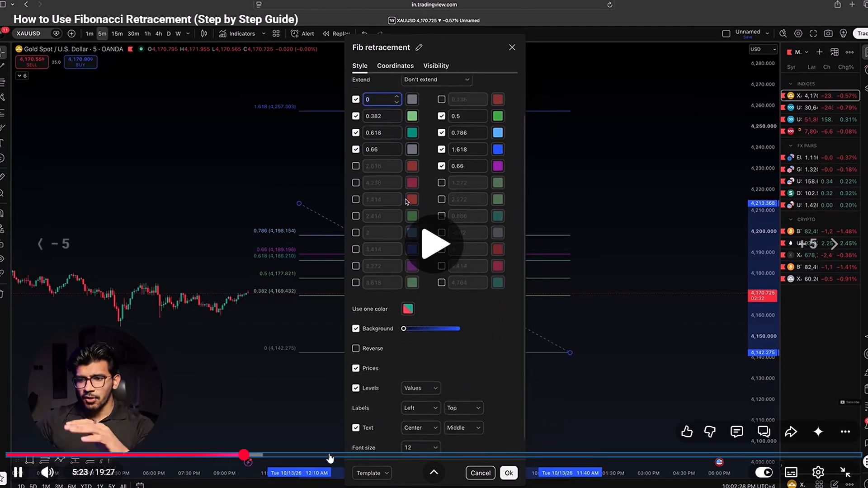
{"action": "key", "text": "Left"}
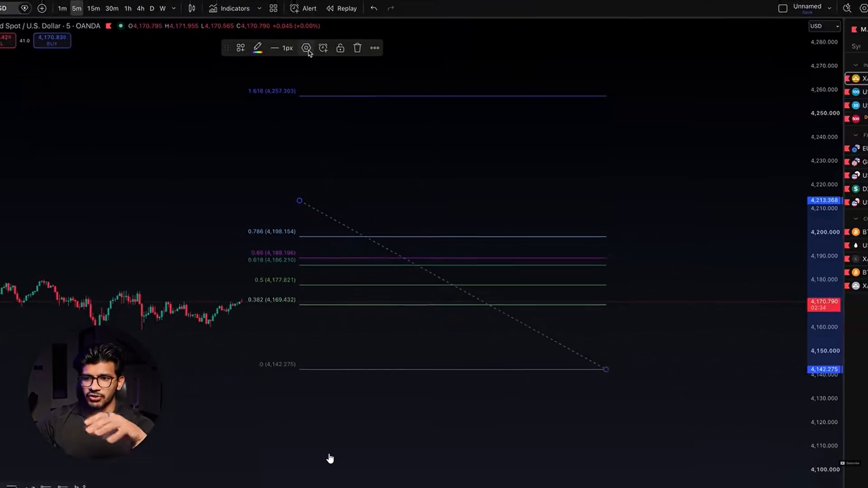
{"action": "key", "text": "space"}
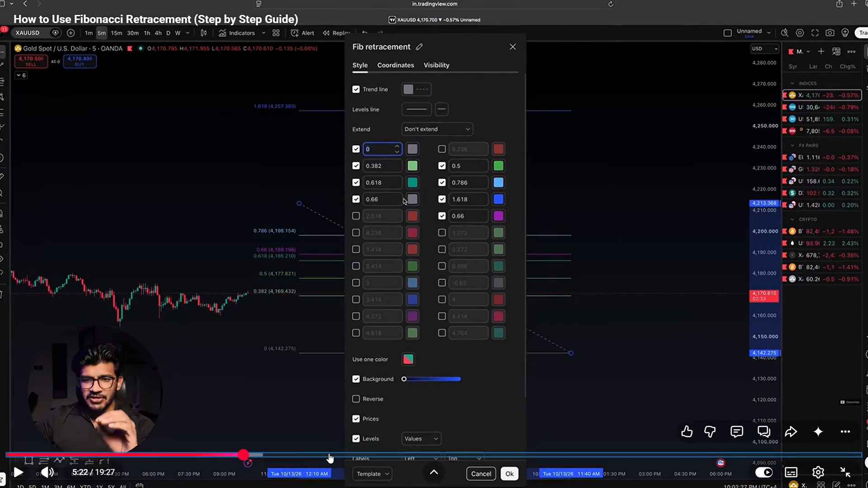
Check the GOLD 15-minute chart around the order block and Tokyo session high, and return to the tutorial window.
{"action": "key", "text": "alt+Tab"}
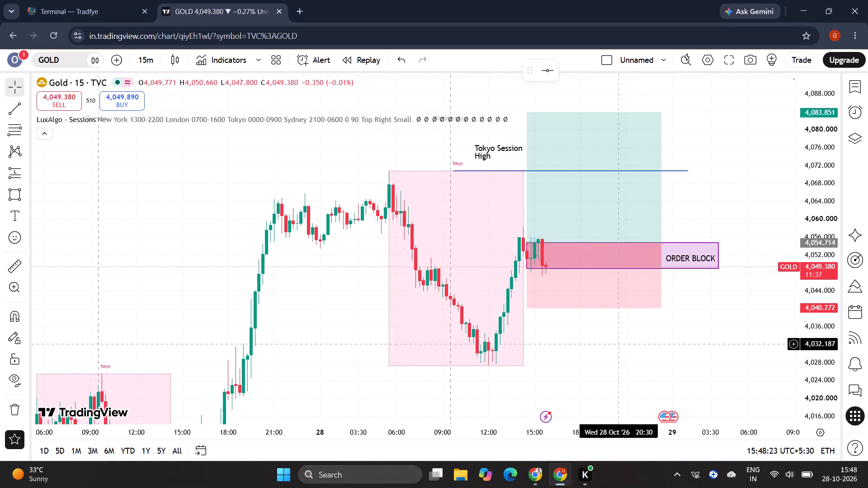
{"action": "scroll", "coordinate": [822, 253], "scroll_direction": "down", "scroll_amount": 3}
{"action": "key", "text": "alt+Tab"}
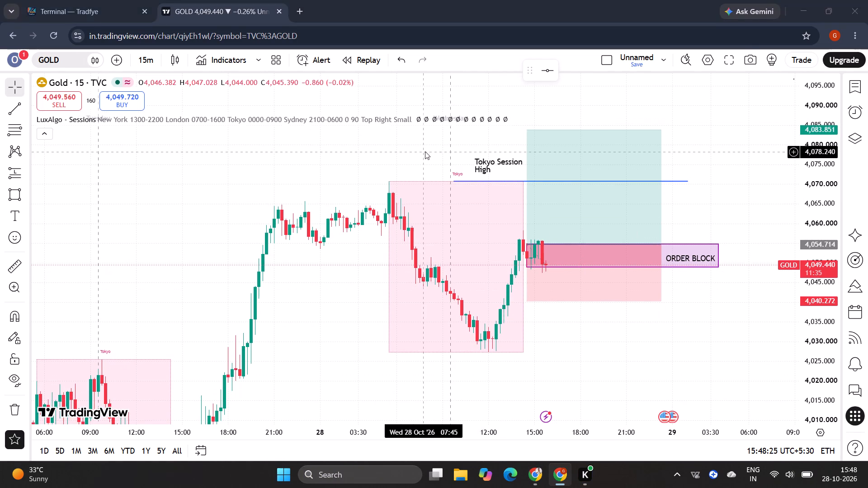
Leave the full-screen video, switch to the XAUUSD 15-minute TradingView chart, and dismiss its news and advertisement pop-ups.
{"action": "key", "text": "Escape"}
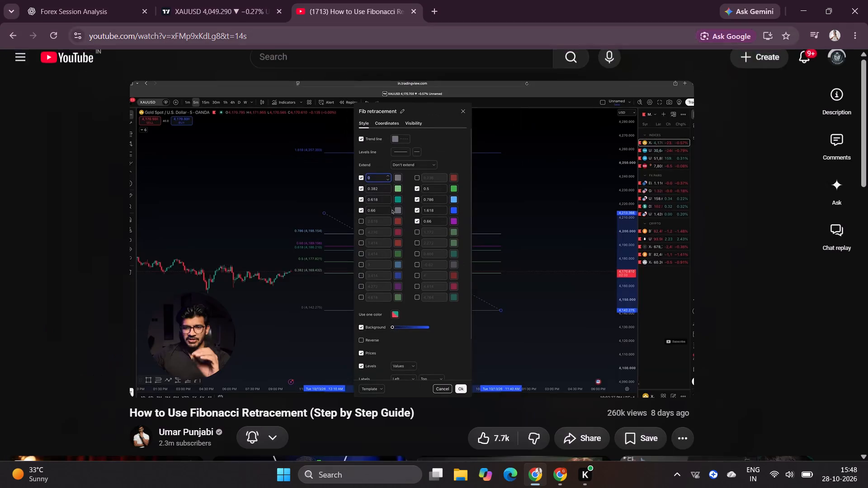
{"action": "left_click", "coordinate": [221, 31]}
{"action": "left_click", "coordinate": [235, 4]}
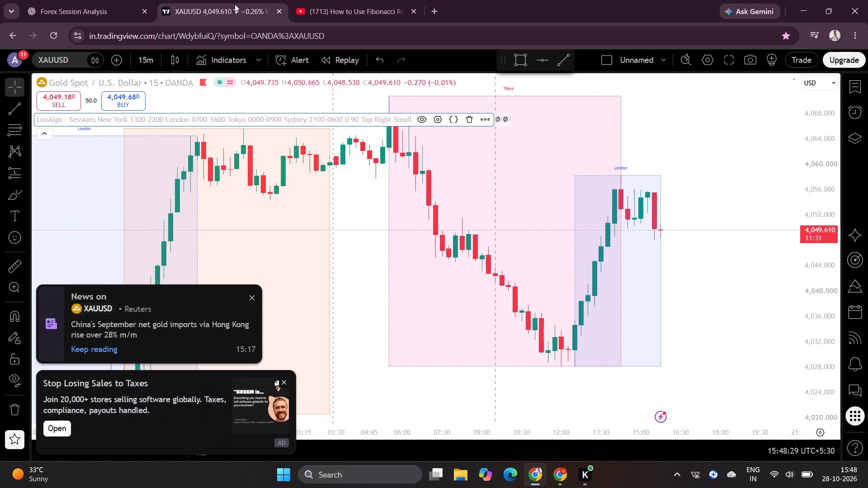
{"action": "left_click", "coordinate": [721, 284]}
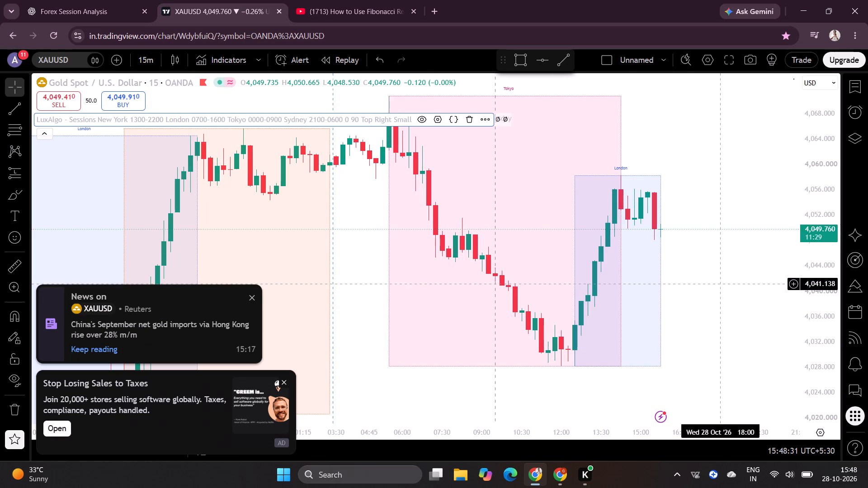
{"action": "left_click", "coordinate": [253, 294]}
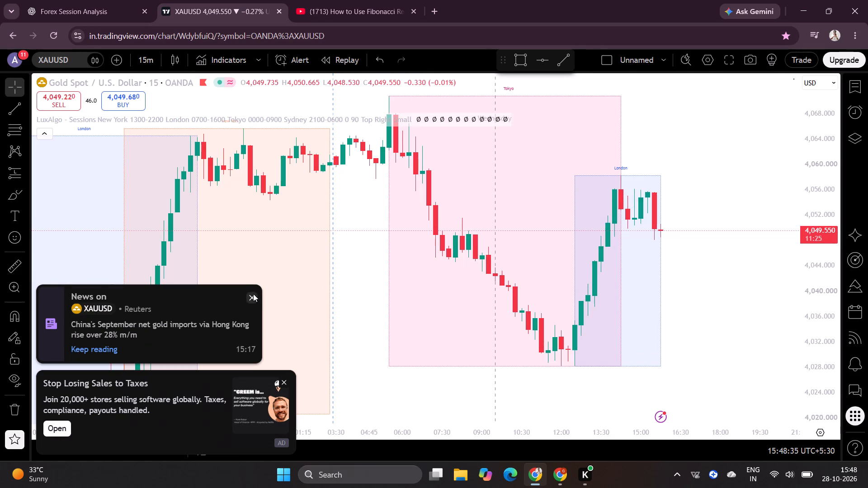
{"action": "left_click", "coordinate": [285, 380]}
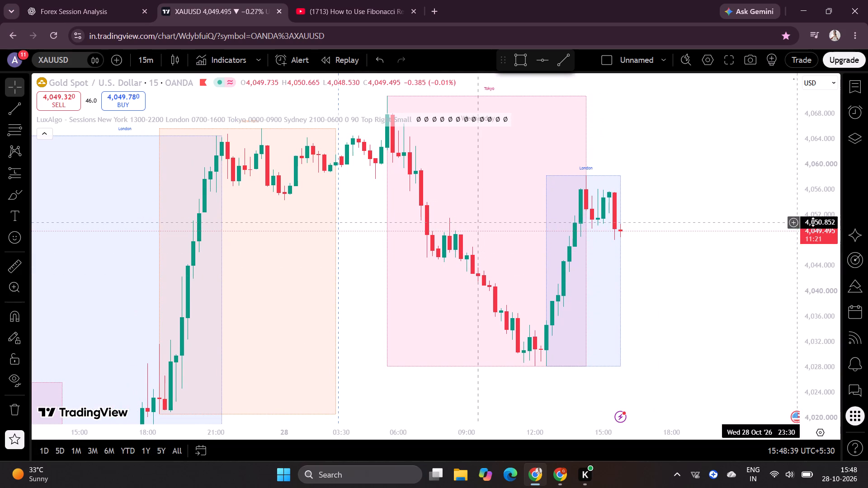
Hide the LuxAlgo Sessions indicator on the XAUUSD chart.
{"action": "scroll", "coordinate": [818, 224], "scroll_direction": "down", "scroll_amount": 7}
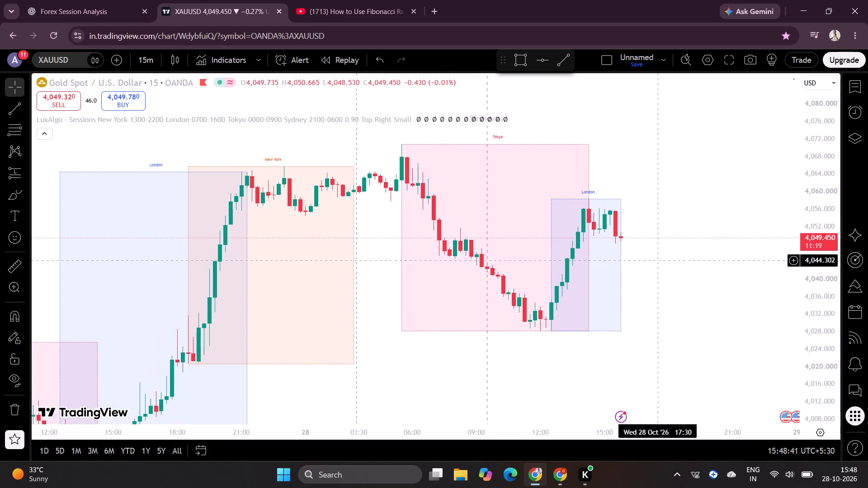
{"action": "scroll", "coordinate": [569, 338], "scroll_direction": "left", "scroll_amount": 1}
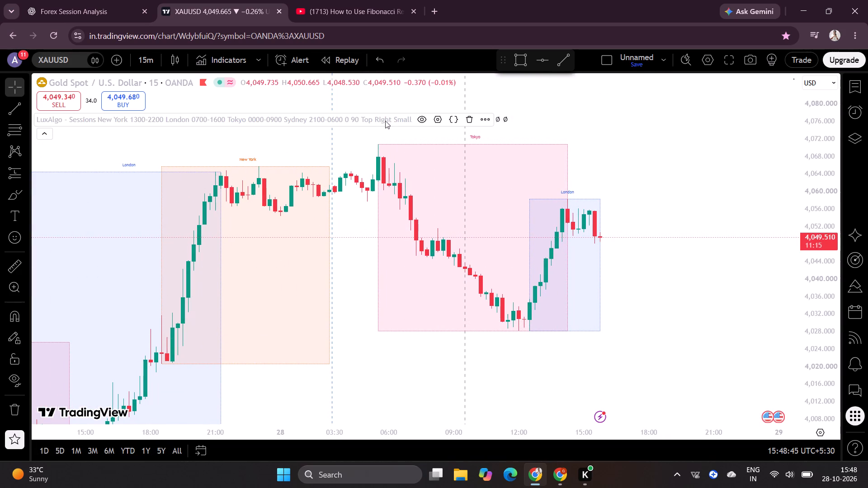
{"action": "left_click", "coordinate": [422, 118]}
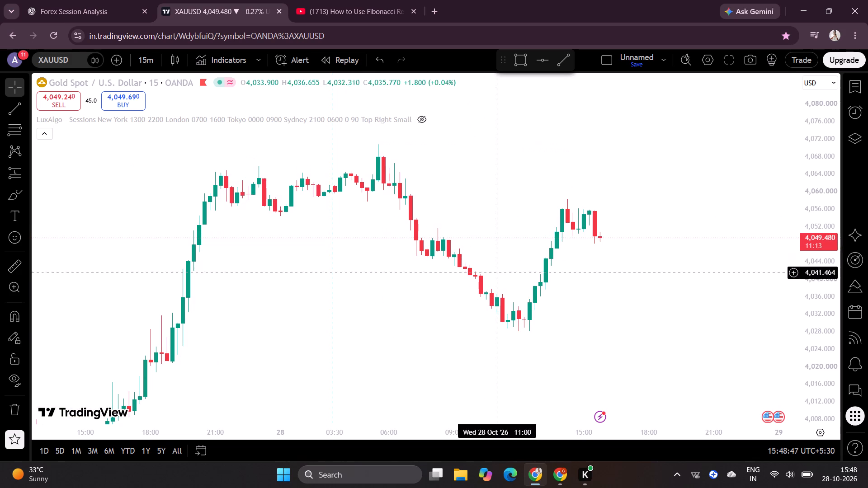
Draw a Fib retracement from the 28 October swing low at about 4,028.3 up to the swing high at about 4,058.4.
{"action": "left_click", "coordinate": [208, 61]}
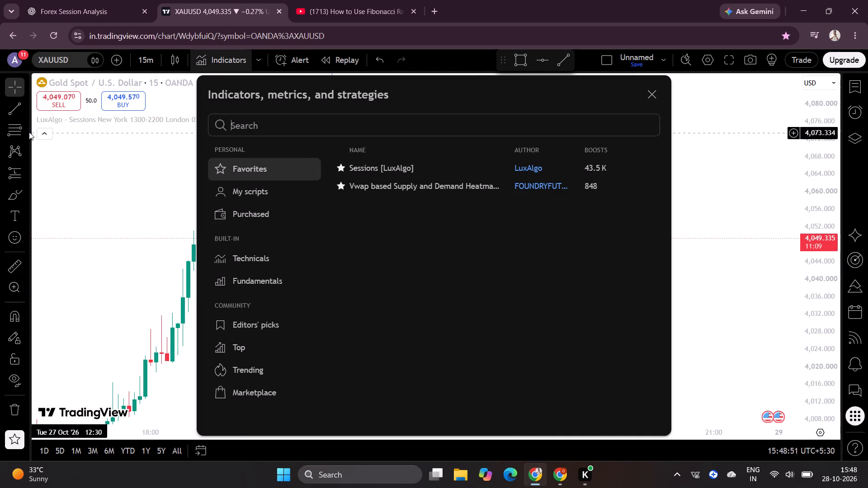
{"action": "left_click", "coordinate": [29, 132]}
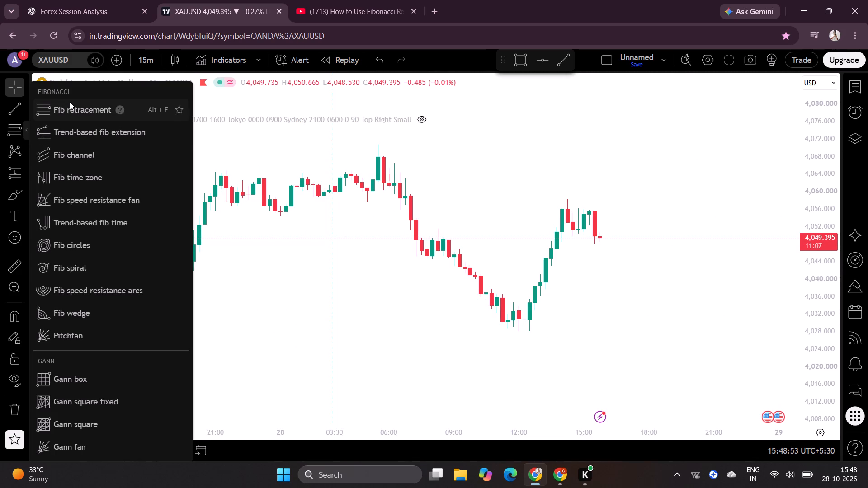
{"action": "left_click", "coordinate": [74, 107]}
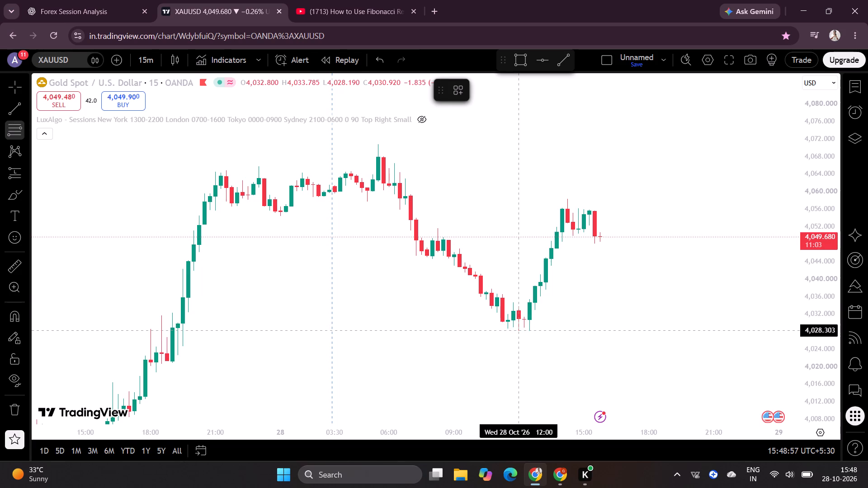
{"action": "left_click", "coordinate": [518, 330]}
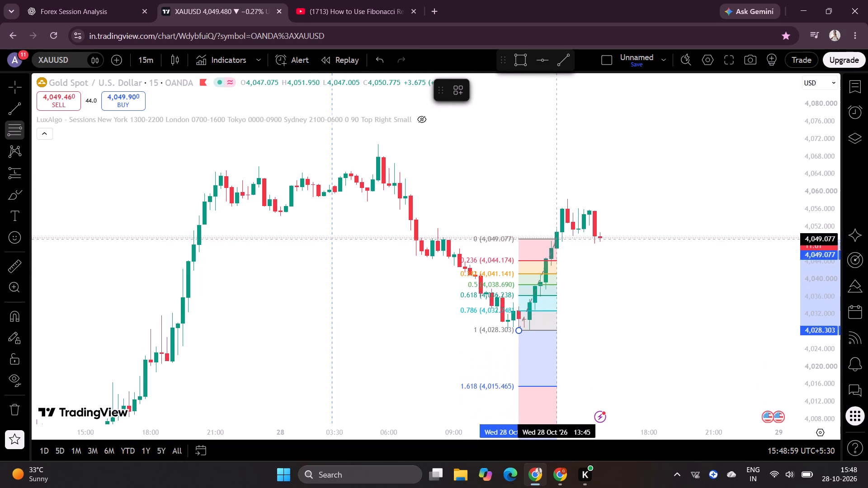
{"action": "left_click", "coordinate": [585, 198]}
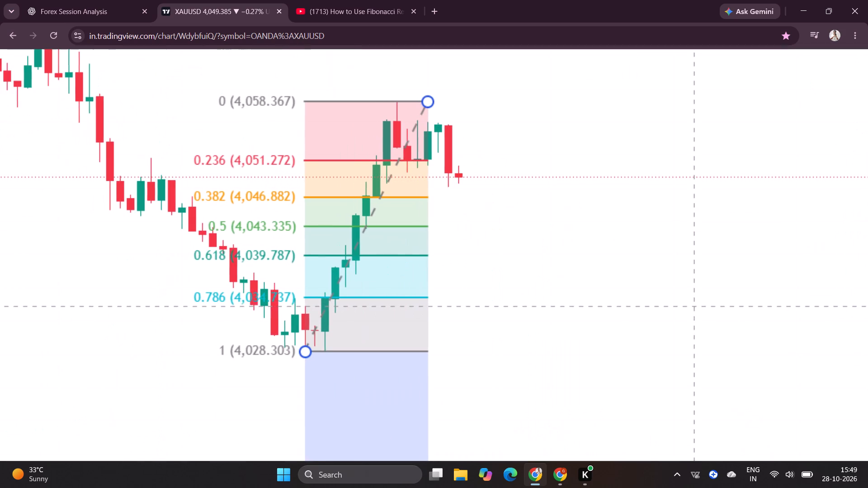
Examine price against the drawn Fibonacci retracement levels and the extension levels below the swing low.
{"action": "scroll", "coordinate": [694, 306], "scroll_direction": "up", "scroll_amount": 1}
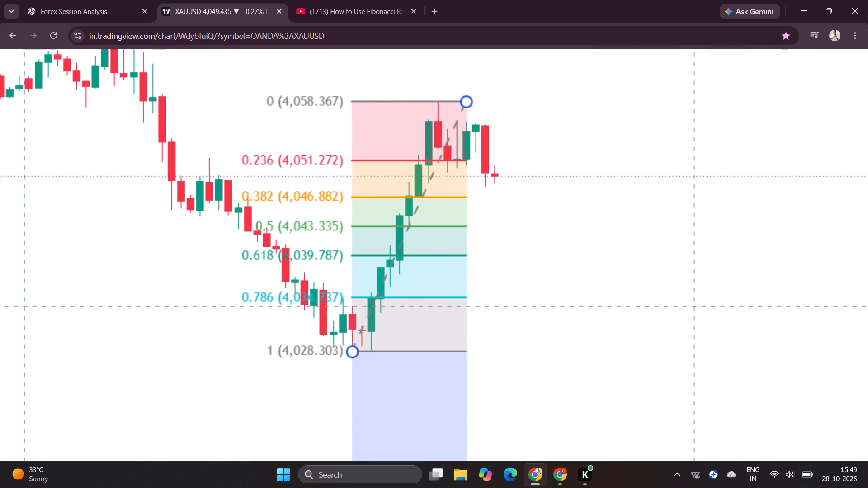
{"action": "double_click", "coordinate": [680, 254]}
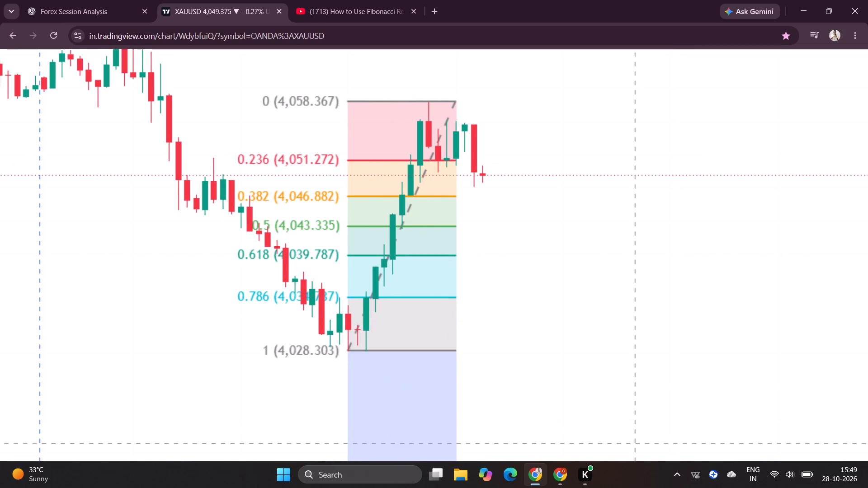
{"action": "left_click_drag", "start_coordinate": [683, 376], "coordinate": [212, 487]}
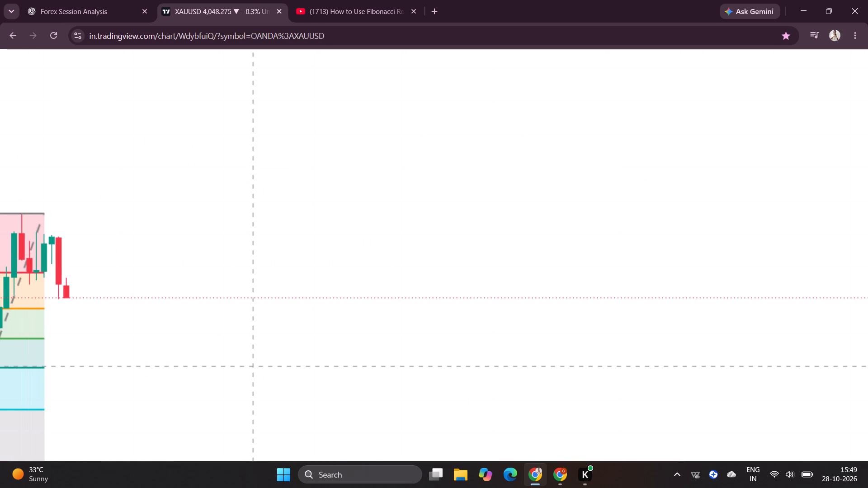
{"action": "scroll", "coordinate": [254, 366], "scroll_direction": "down", "scroll_amount": 3}
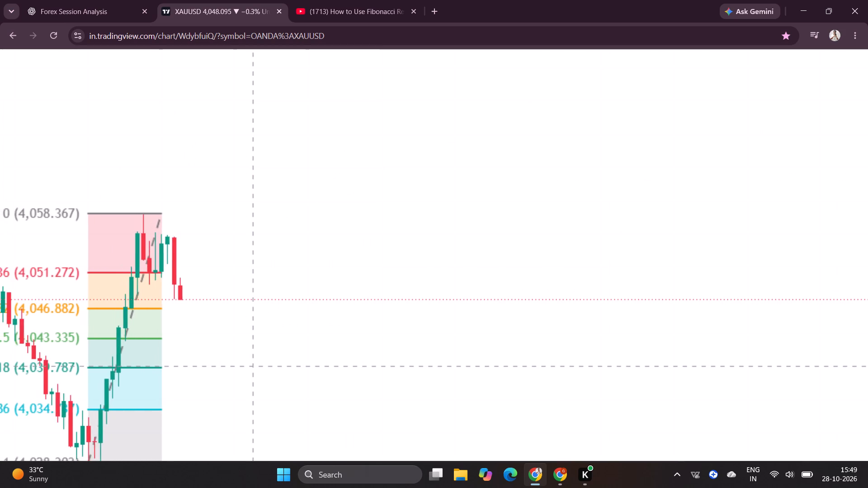
{"action": "scroll", "coordinate": [254, 366], "scroll_direction": "down", "scroll_amount": 7}
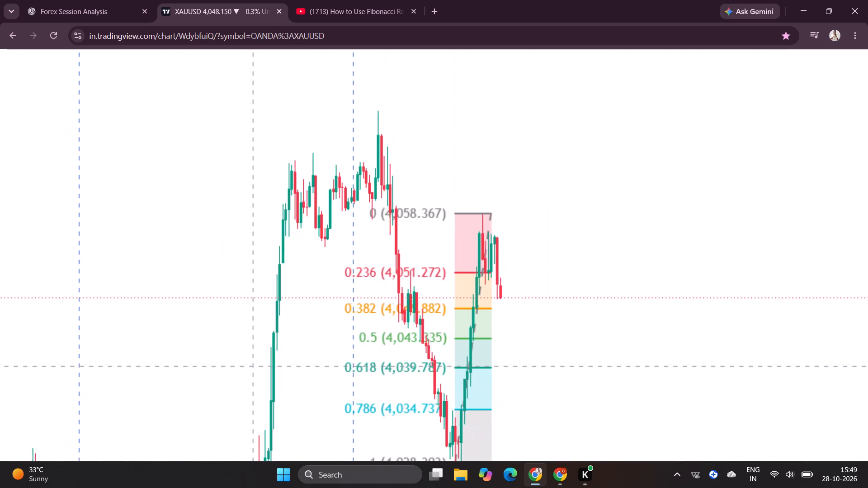
{"action": "left_click_drag", "start_coordinate": [573, 368], "coordinate": [491, 0]}
{"action": "left_click_drag", "start_coordinate": [609, 297], "coordinate": [326, 127]}
{"action": "left_click_drag", "start_coordinate": [498, 315], "coordinate": [491, 310]}
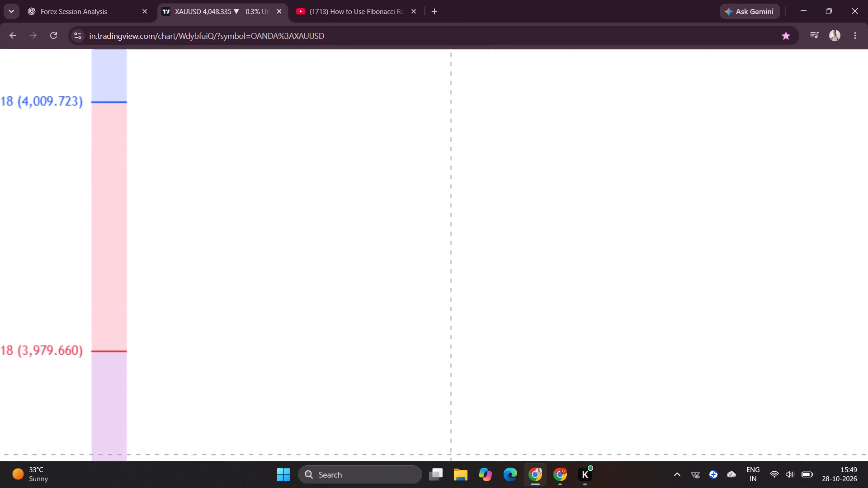
{"action": "left_click", "coordinate": [442, 440]}
{"action": "left_click_drag", "start_coordinate": [442, 440], "coordinate": [444, 111]}
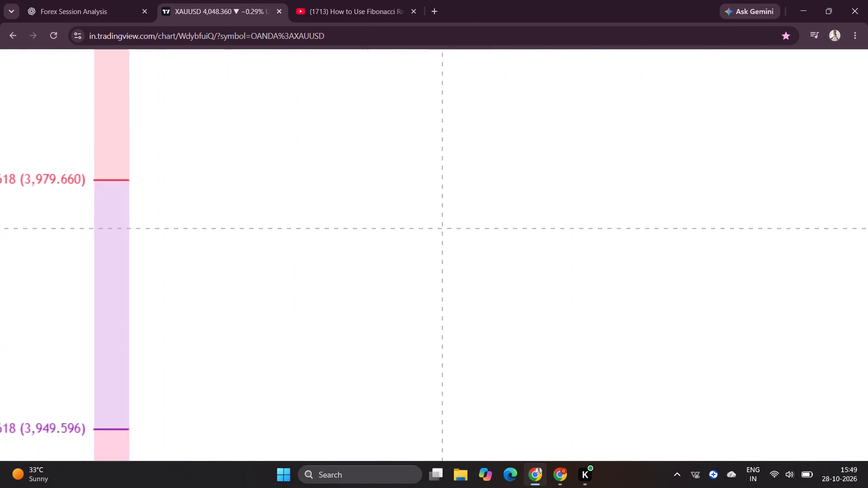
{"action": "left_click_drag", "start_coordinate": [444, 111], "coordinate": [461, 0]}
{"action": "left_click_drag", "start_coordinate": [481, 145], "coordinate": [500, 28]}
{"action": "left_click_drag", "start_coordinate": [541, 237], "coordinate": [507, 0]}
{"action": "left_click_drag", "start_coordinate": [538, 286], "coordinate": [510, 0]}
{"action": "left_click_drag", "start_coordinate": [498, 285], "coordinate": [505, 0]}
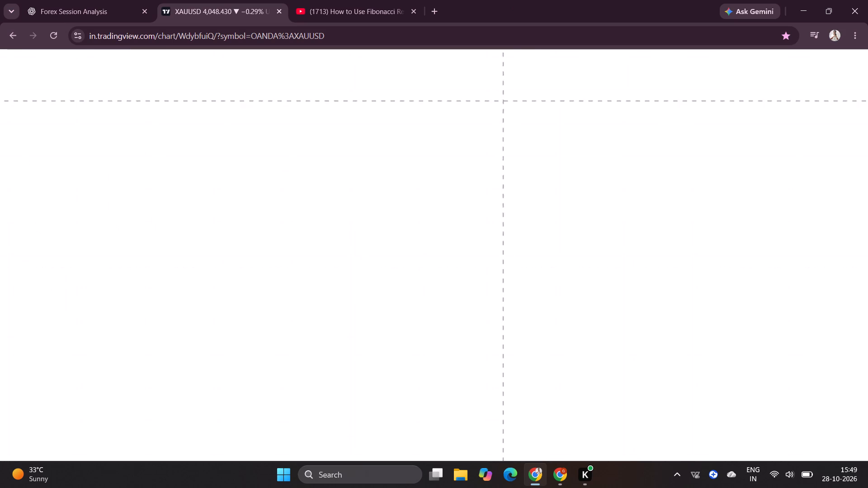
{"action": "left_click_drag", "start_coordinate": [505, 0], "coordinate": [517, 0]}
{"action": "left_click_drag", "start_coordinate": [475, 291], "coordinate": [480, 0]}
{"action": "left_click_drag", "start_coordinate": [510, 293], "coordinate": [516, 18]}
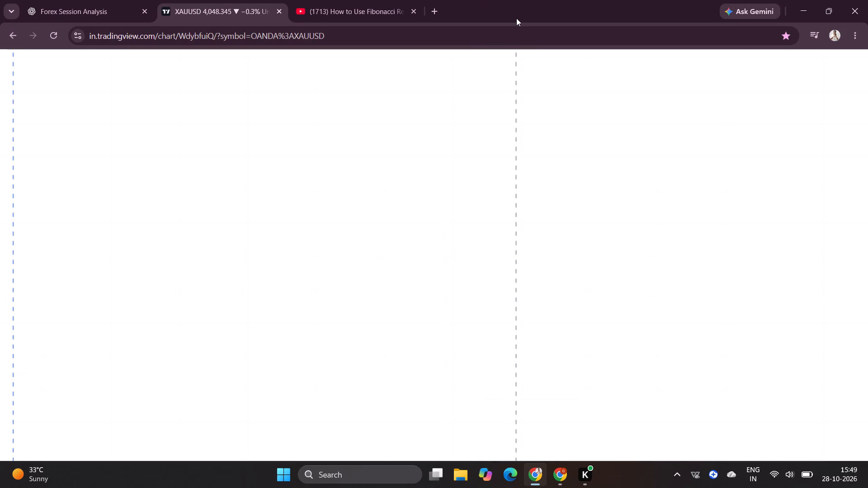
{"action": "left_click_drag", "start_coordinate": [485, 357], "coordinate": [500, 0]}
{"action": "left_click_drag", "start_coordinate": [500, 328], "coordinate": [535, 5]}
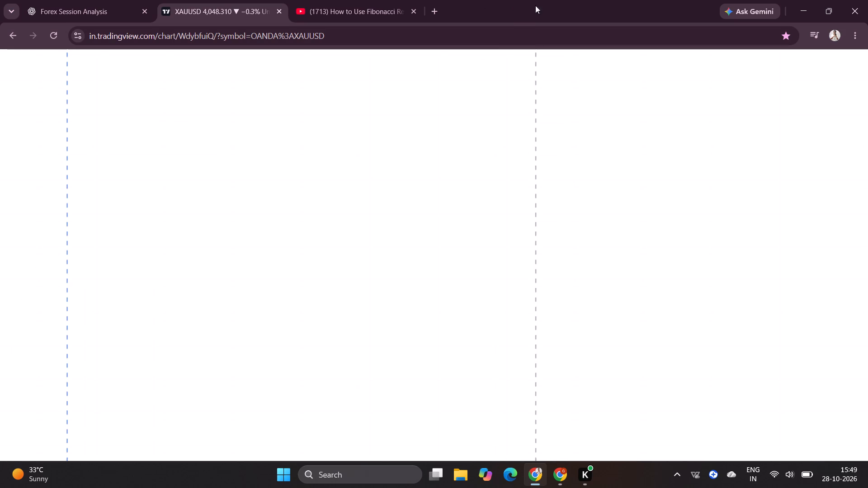
Close the blank XAUUSD chart tab, leaving the site without saving changes.
{"action": "scroll", "coordinate": [435, 264], "scroll_direction": "left", "scroll_amount": 1}
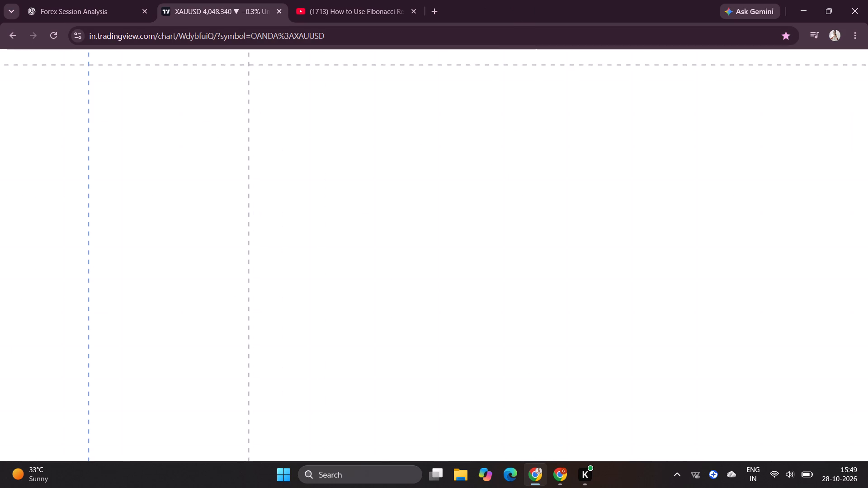
{"action": "left_click", "coordinate": [281, 15]}
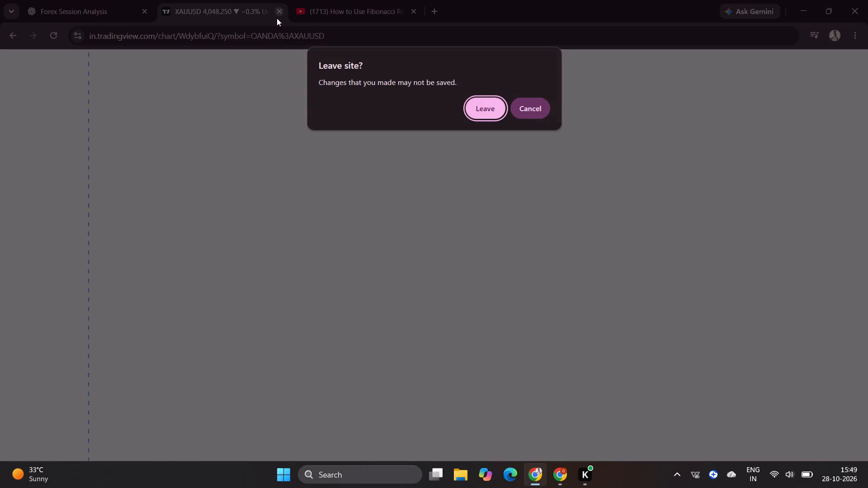
{"action": "left_click", "coordinate": [485, 97]}
{"action": "left_click", "coordinate": [494, 115]}
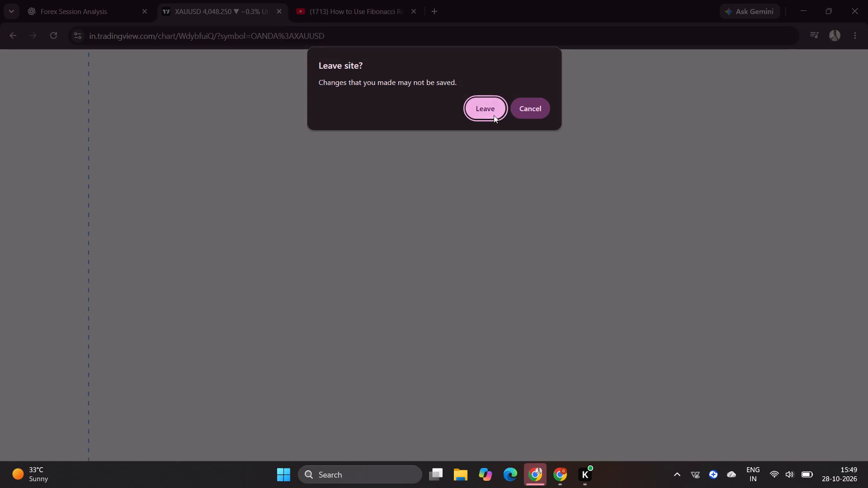
Search Google for "trading view" in a new tab and open the TradingView India site from the results.
{"action": "left_click", "coordinate": [299, 8]}
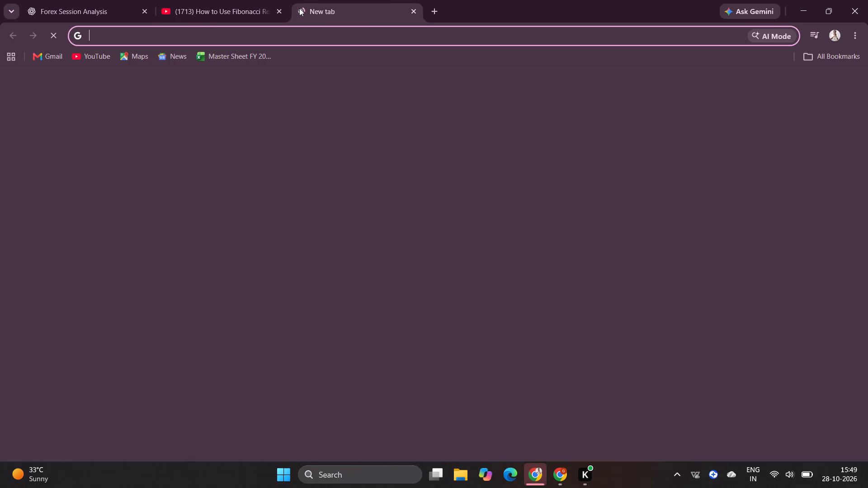
{"action": "left_click", "coordinate": [327, 228]}
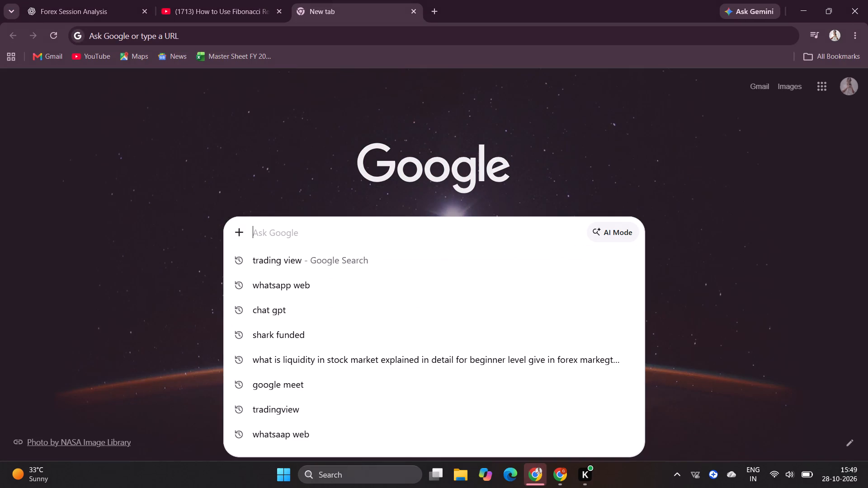
{"action": "key", "text": "Down"}
{"action": "key", "text": "Return"}
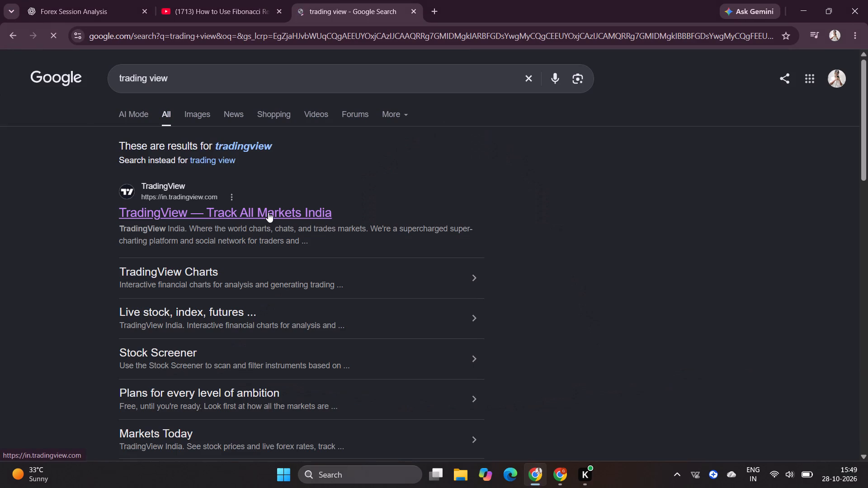
{"action": "left_click", "coordinate": [268, 212]}
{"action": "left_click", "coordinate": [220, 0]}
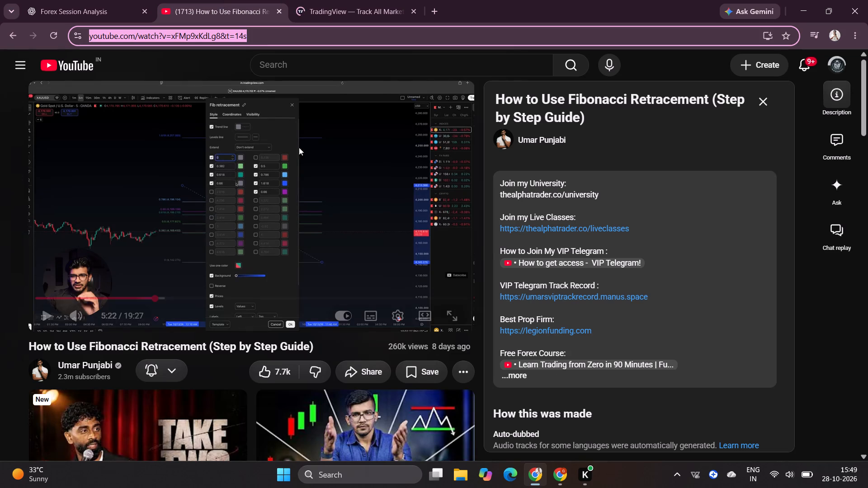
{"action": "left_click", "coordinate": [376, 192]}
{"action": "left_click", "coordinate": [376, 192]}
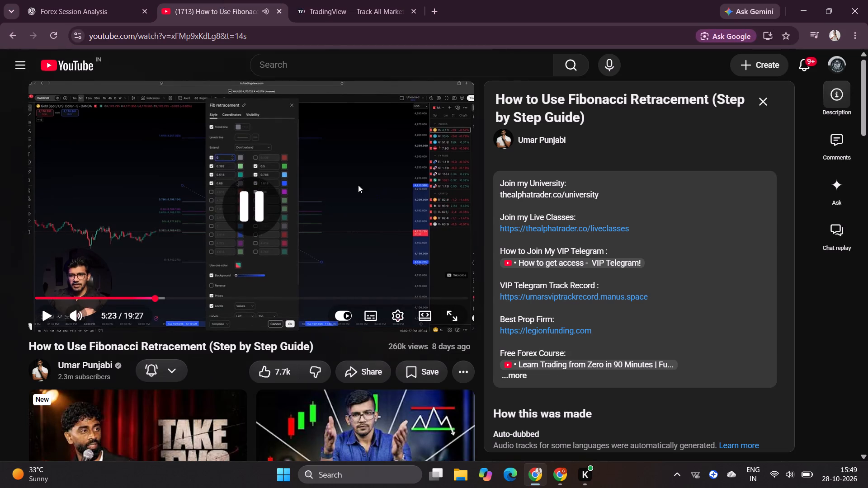
Reopen the OANDA XAUUSD chart from the TradingView home page's symbol search and dismiss the 360 Total Security advertisement.
{"action": "left_click", "coordinate": [341, 6]}
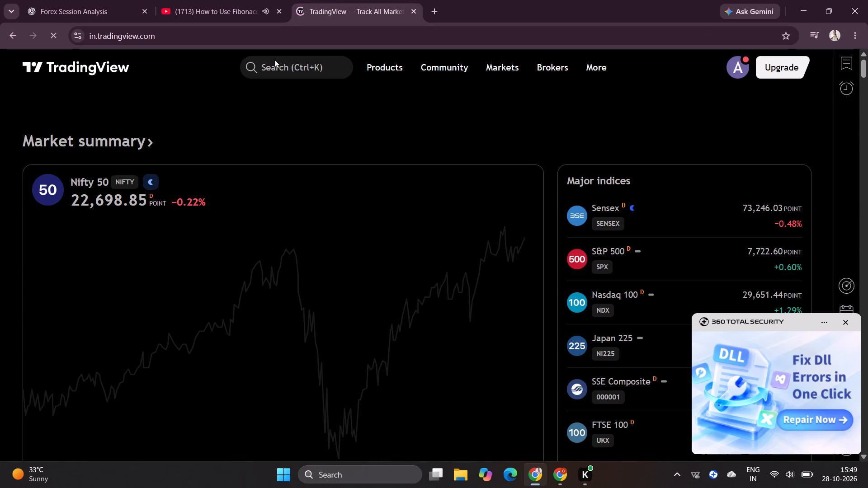
{"action": "left_click", "coordinate": [283, 62]}
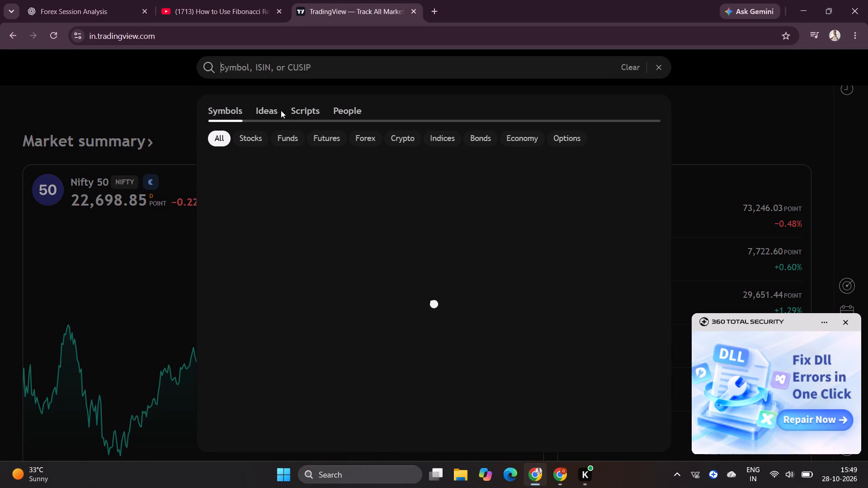
{"action": "left_click", "coordinate": [336, 169]}
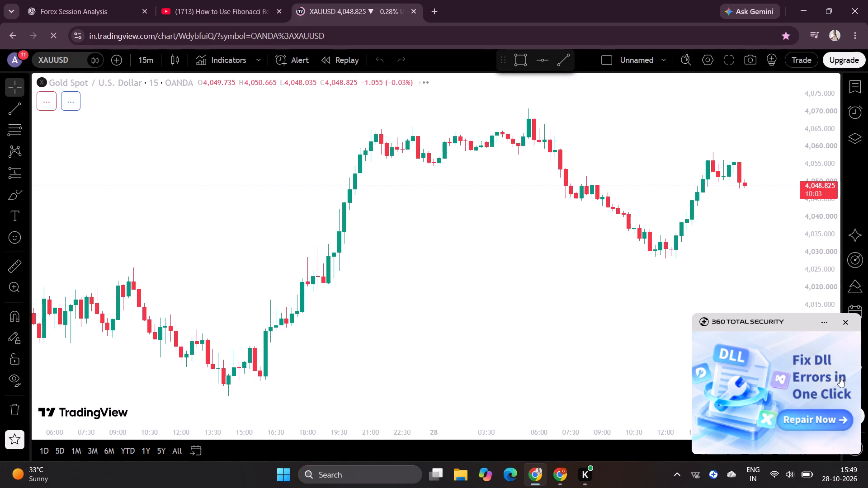
{"action": "left_click", "coordinate": [846, 319]}
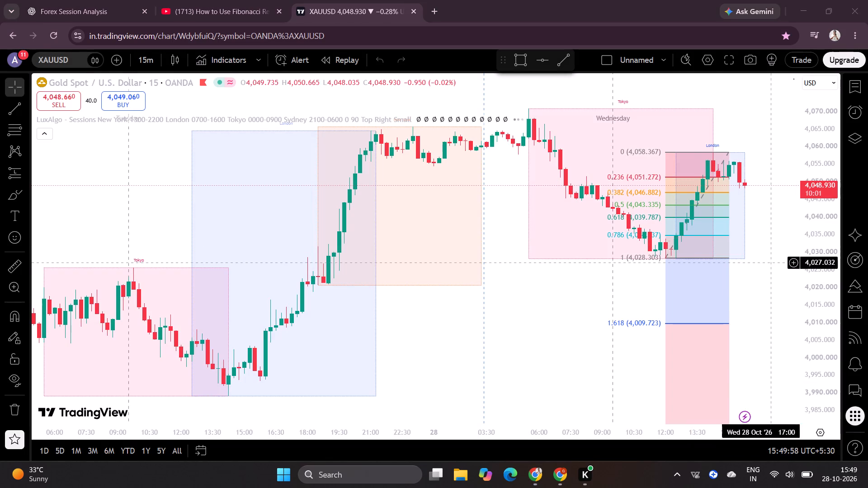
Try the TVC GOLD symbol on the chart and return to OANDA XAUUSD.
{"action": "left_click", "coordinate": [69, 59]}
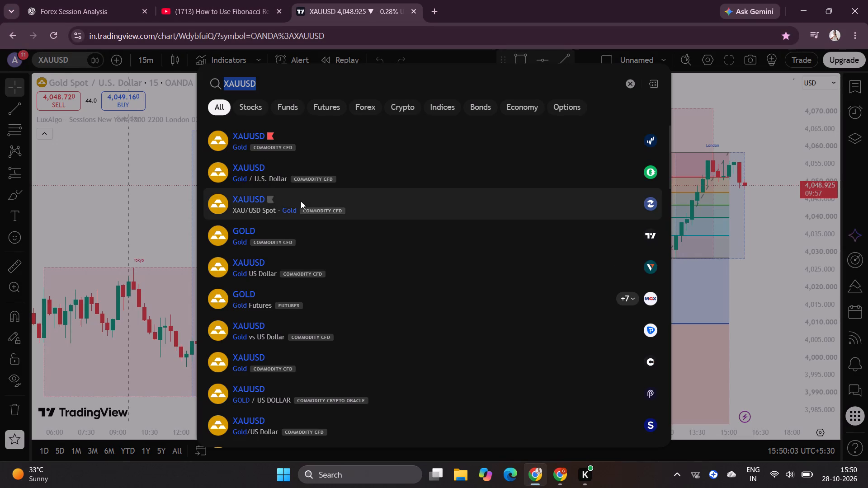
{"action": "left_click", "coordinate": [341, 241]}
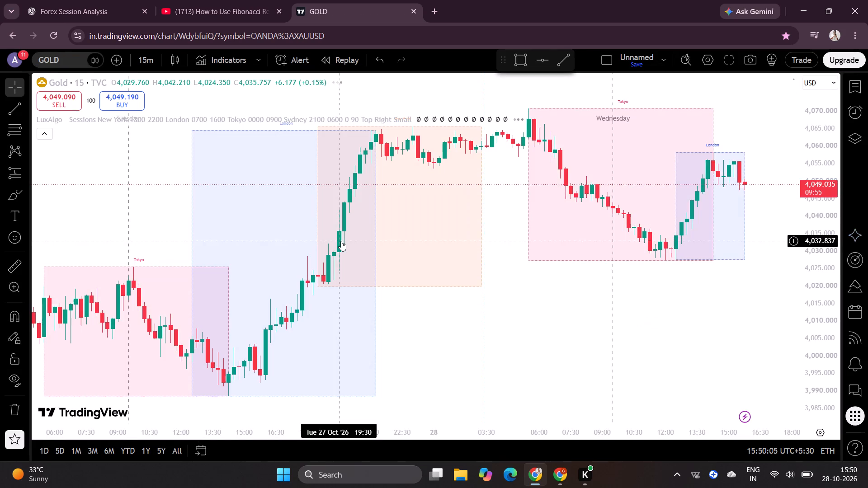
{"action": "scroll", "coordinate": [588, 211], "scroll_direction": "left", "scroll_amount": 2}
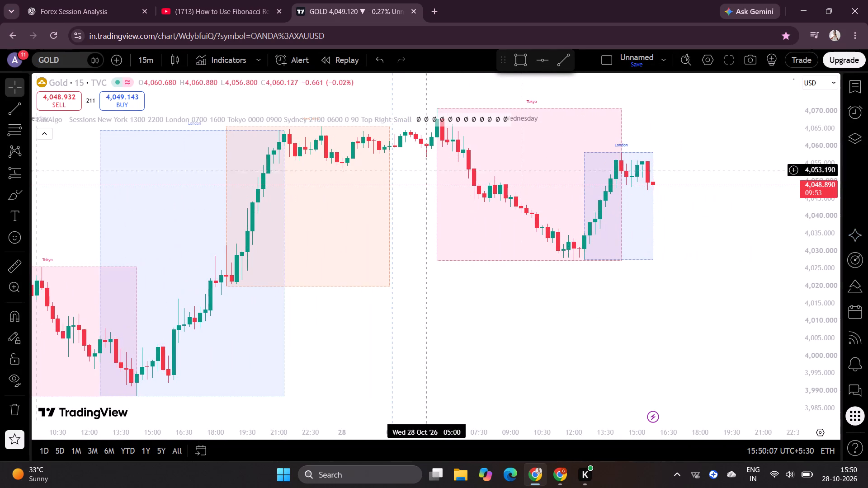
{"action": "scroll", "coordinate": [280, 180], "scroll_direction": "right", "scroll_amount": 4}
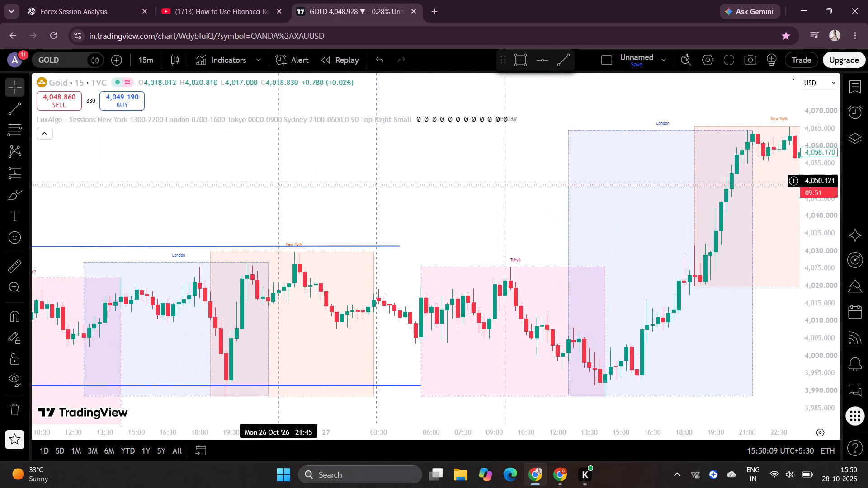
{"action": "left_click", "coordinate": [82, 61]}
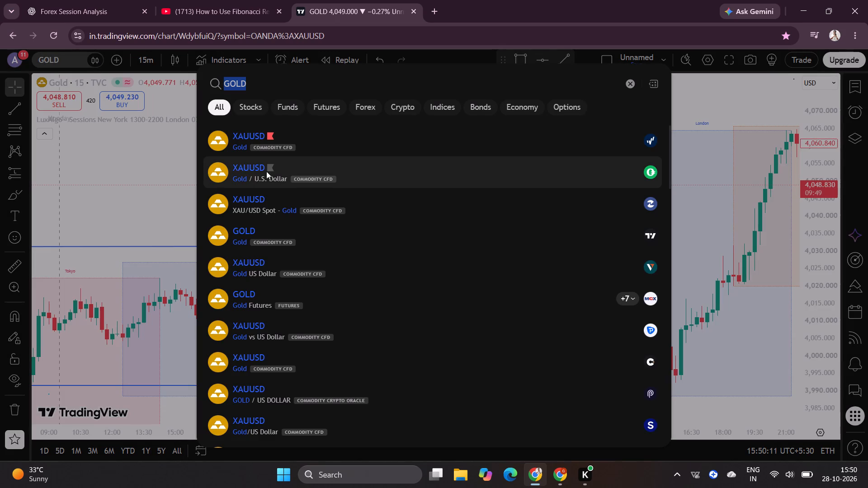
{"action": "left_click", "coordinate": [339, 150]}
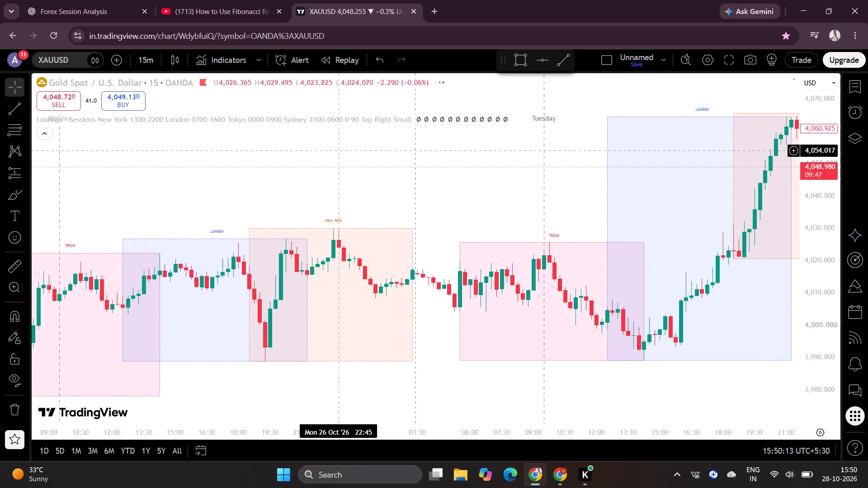
Examine the 28 October Fib retracement against recent price, including its extension levels down to 4.236.
{"action": "scroll", "coordinate": [471, 209], "scroll_direction": "left", "scroll_amount": 5}
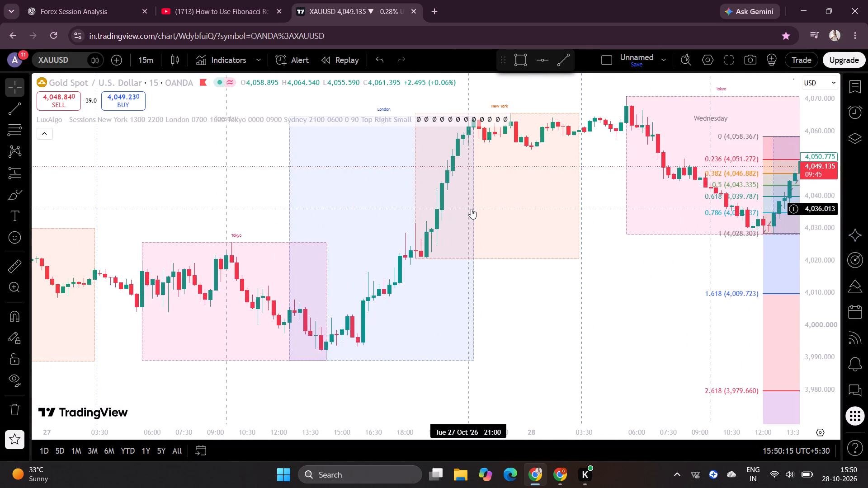
{"action": "scroll", "coordinate": [471, 209], "scroll_direction": "left", "scroll_amount": 5}
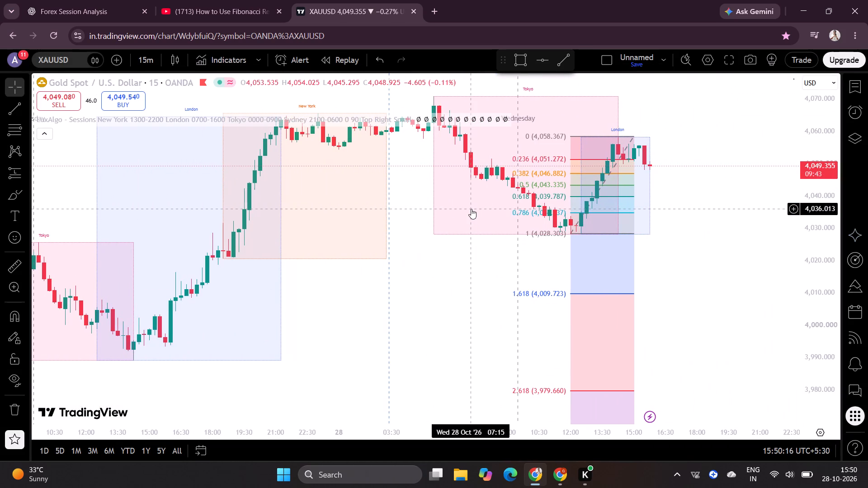
{"action": "left_click_drag", "start_coordinate": [677, 236], "coordinate": [664, 180]}
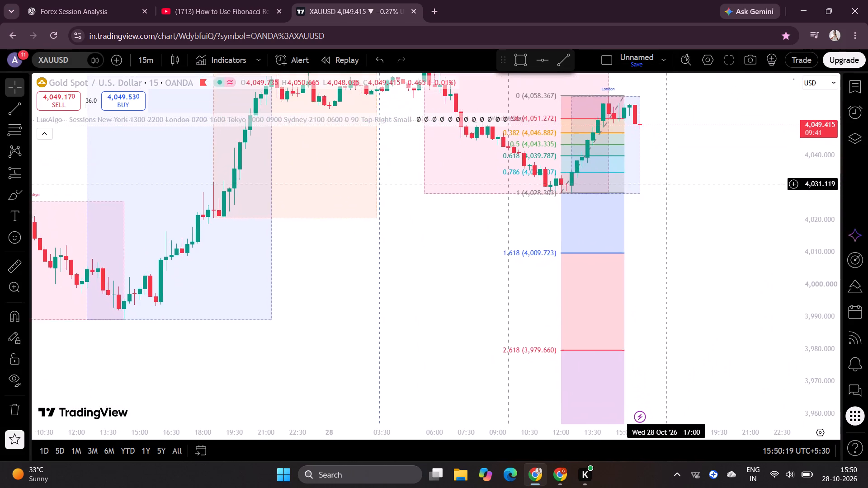
{"action": "left_click_drag", "start_coordinate": [664, 180], "coordinate": [653, 146]}
{"action": "left_click_drag", "start_coordinate": [670, 221], "coordinate": [664, 117]}
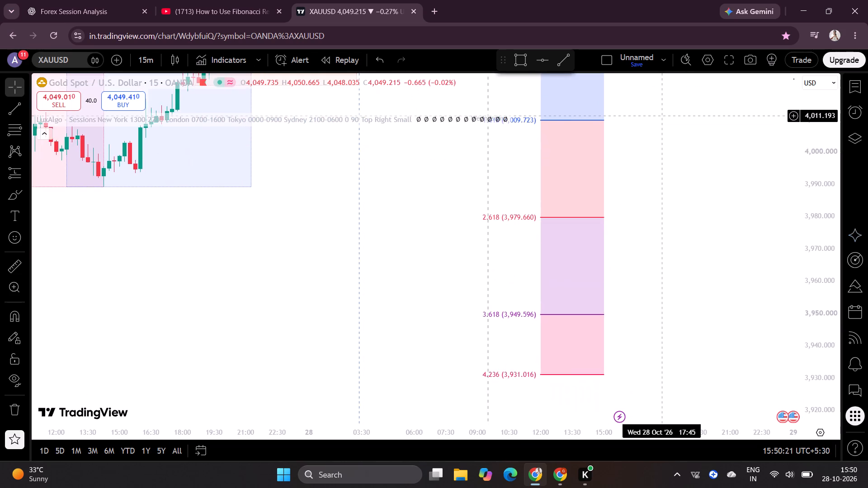
{"action": "left_click_drag", "start_coordinate": [664, 117], "coordinate": [623, 321]}
Hide the LuxAlgo Sessions indicator on the XAUUSD chart.
{"action": "left_click", "coordinate": [533, 210]}
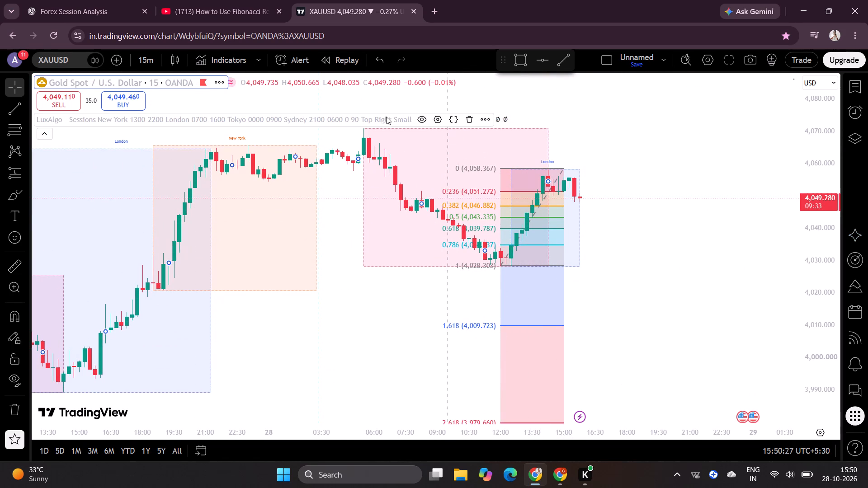
{"action": "left_click", "coordinate": [424, 121]}
Open the style settings of the Fib retracement drawn on the 28 October swing.
{"action": "left_click", "coordinate": [504, 259]}
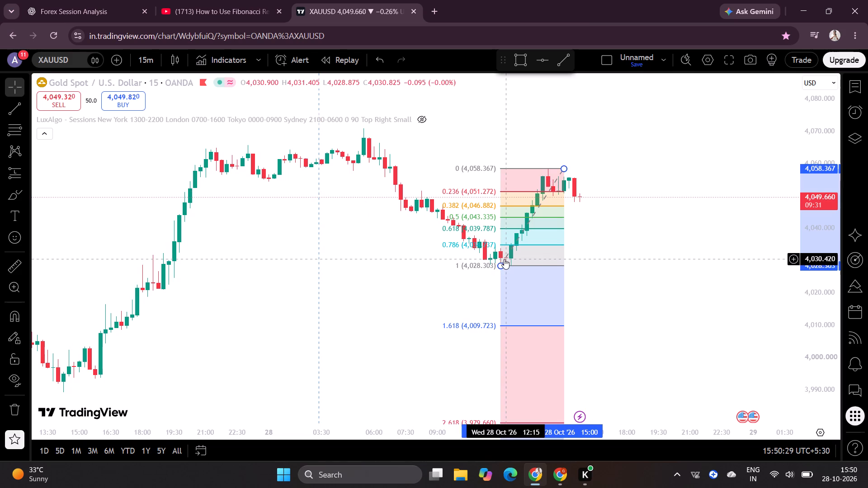
{"action": "left_click", "coordinate": [545, 89]}
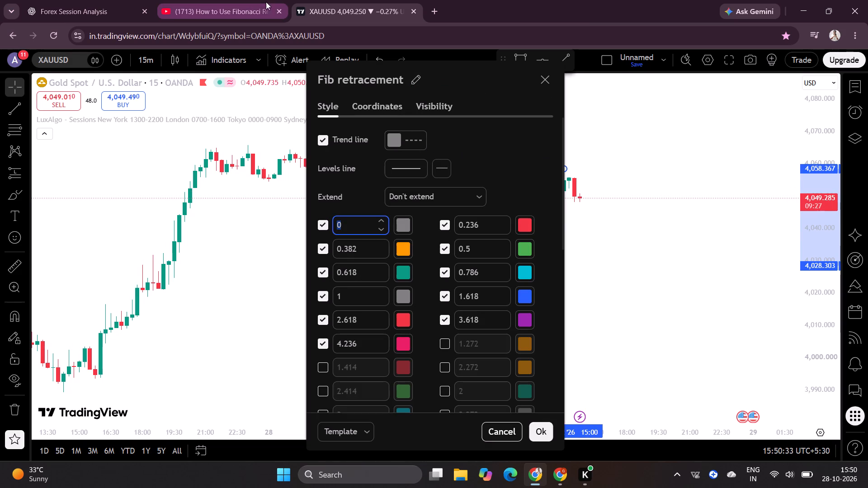
Replay the Fibonacci tutorial video around 5:19 to 5:23 and pause on its Fib retracement style settings to examine the levels.
{"action": "left_click", "coordinate": [246, 0]}
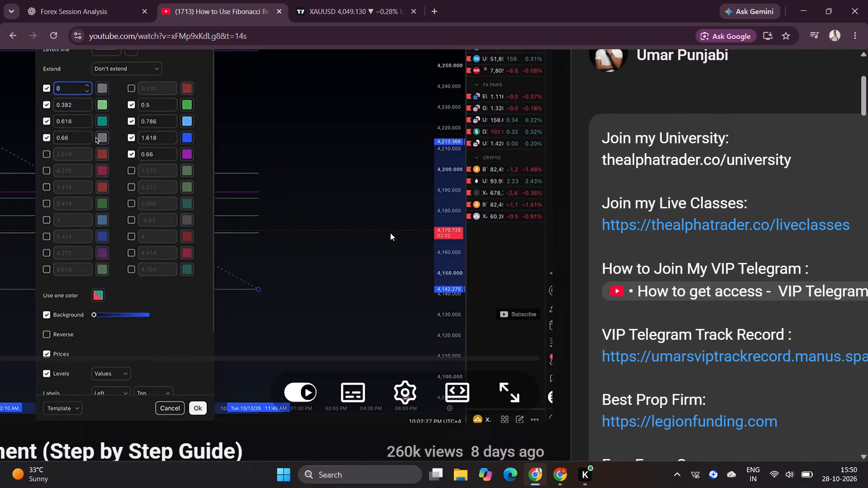
{"action": "left_click_drag", "start_coordinate": [390, 233], "coordinate": [474, 293]}
{"action": "scroll", "coordinate": [430, 290], "scroll_direction": "right", "scroll_amount": 4}
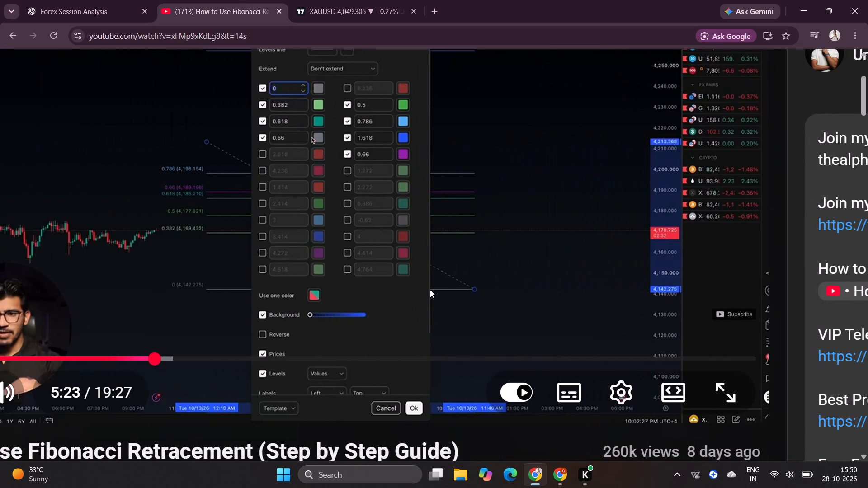
{"action": "left_click_drag", "start_coordinate": [200, 192], "coordinate": [203, 303]}
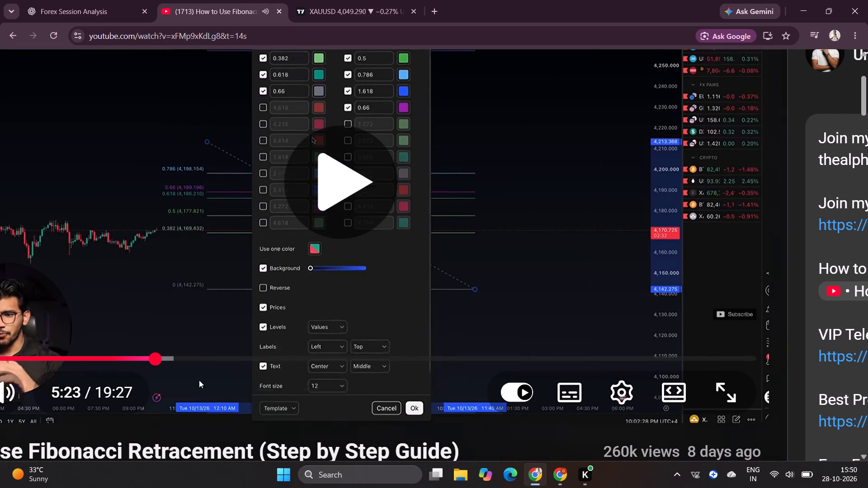
{"action": "left_click", "coordinate": [208, 277]}
{"action": "key", "text": "Left"}
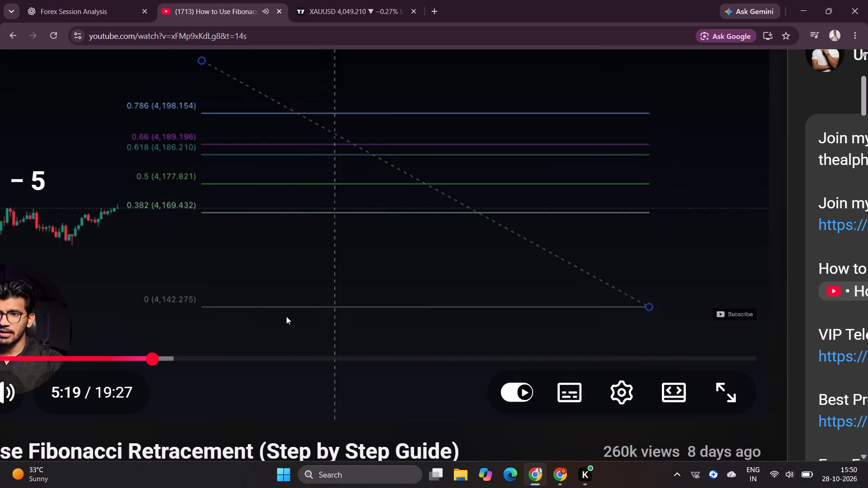
{"action": "left_click_drag", "start_coordinate": [257, 422], "coordinate": [244, 486]}
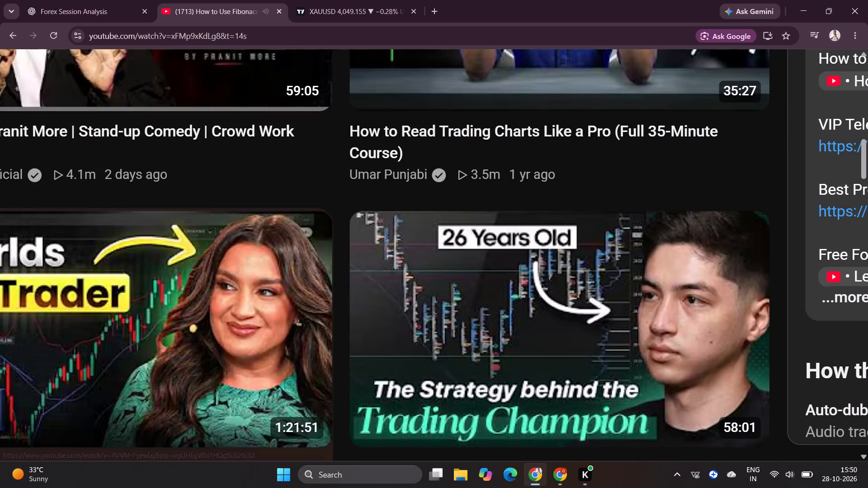
{"action": "scroll", "coordinate": [253, 352], "scroll_direction": "up", "scroll_amount": 1}
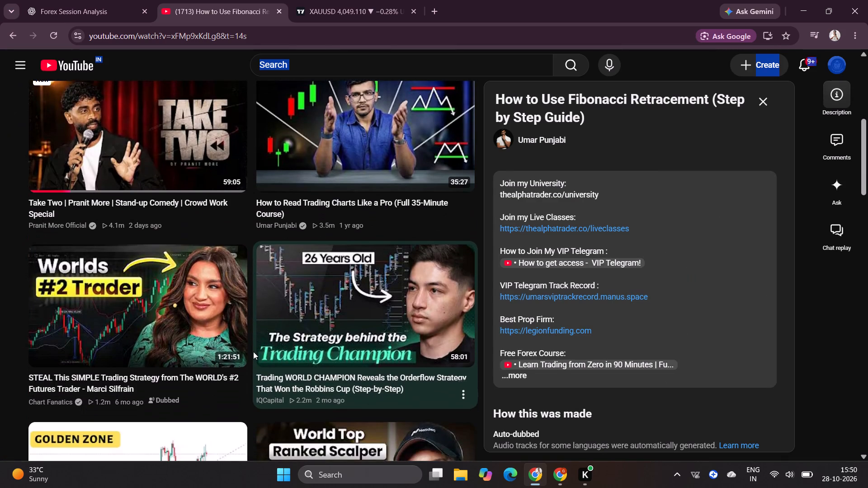
{"action": "scroll", "coordinate": [253, 352], "scroll_direction": "up", "scroll_amount": 1}
{"action": "key", "text": "space"}
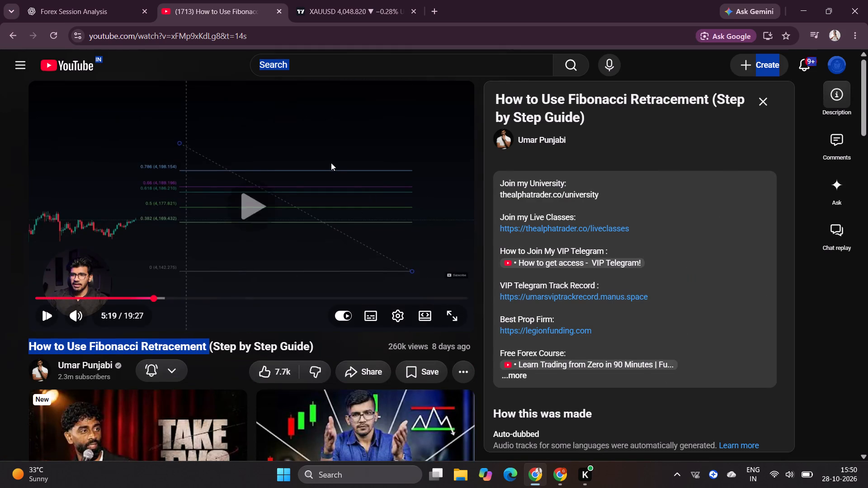
{"action": "left_click", "coordinate": [468, 72]}
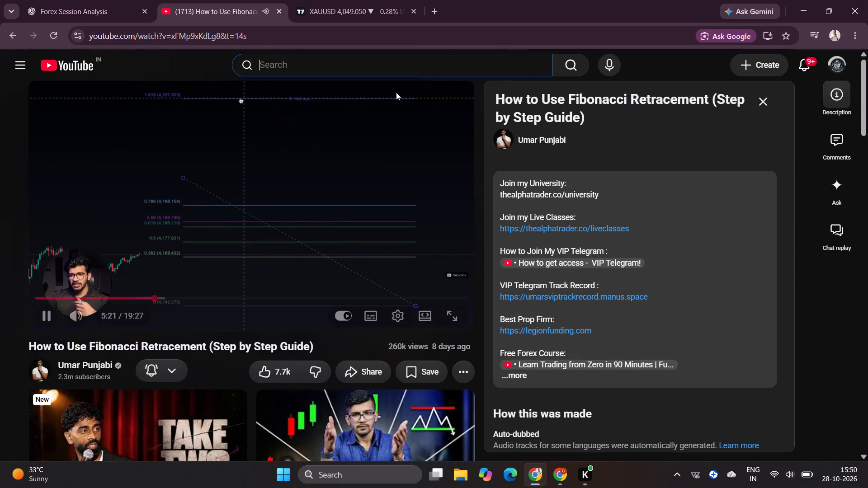
{"action": "scroll", "coordinate": [339, 389], "scroll_direction": "up", "scroll_amount": 1}
{"action": "key", "text": "space"}
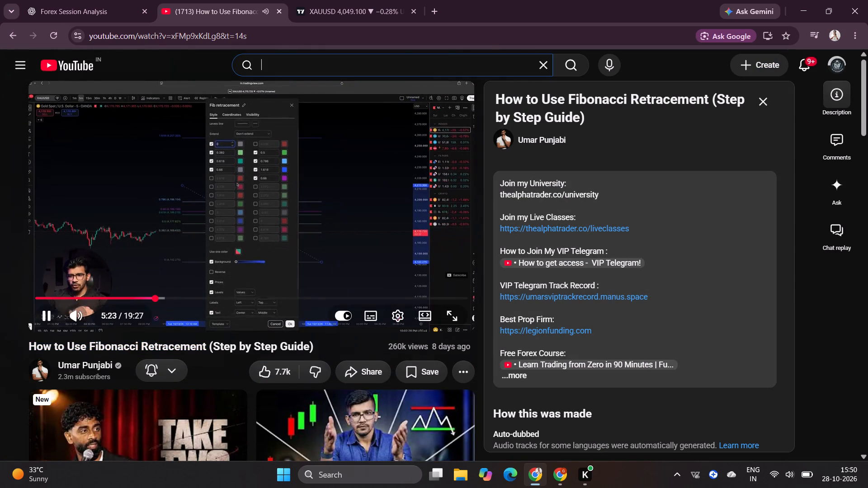
{"action": "key", "text": "space"}
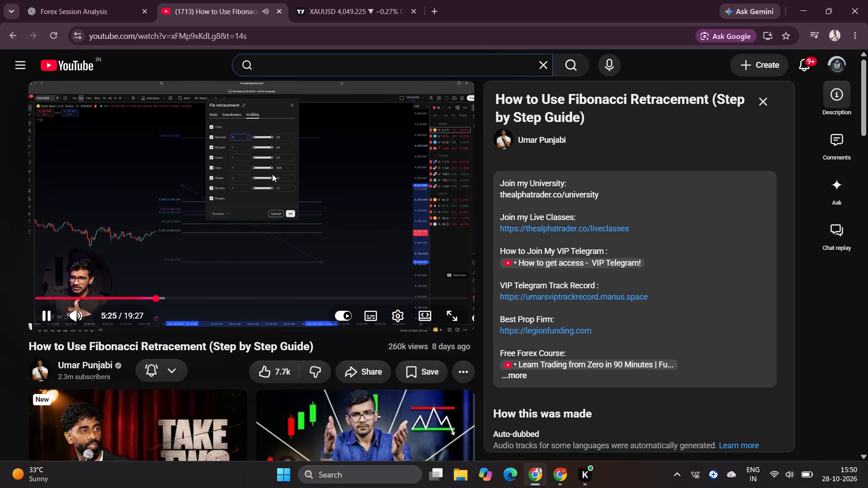
{"action": "left_click", "coordinate": [364, 187]}
{"action": "key", "text": "Left"}
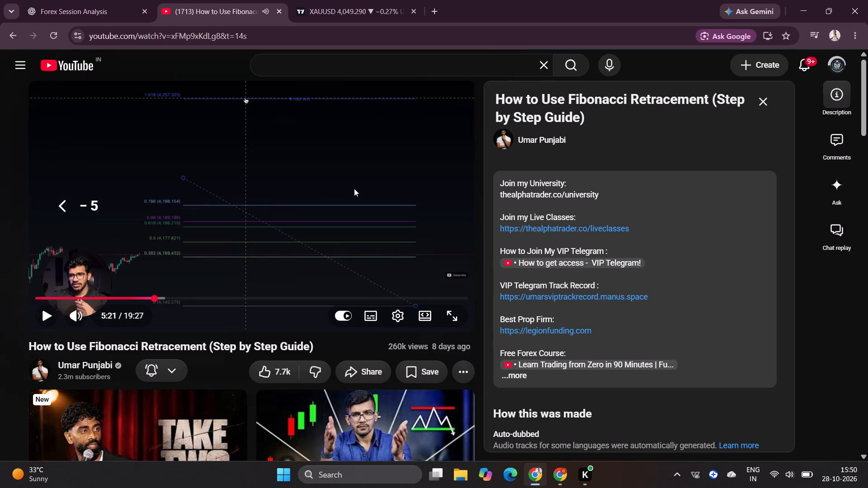
{"action": "left_click", "coordinate": [316, 186]}
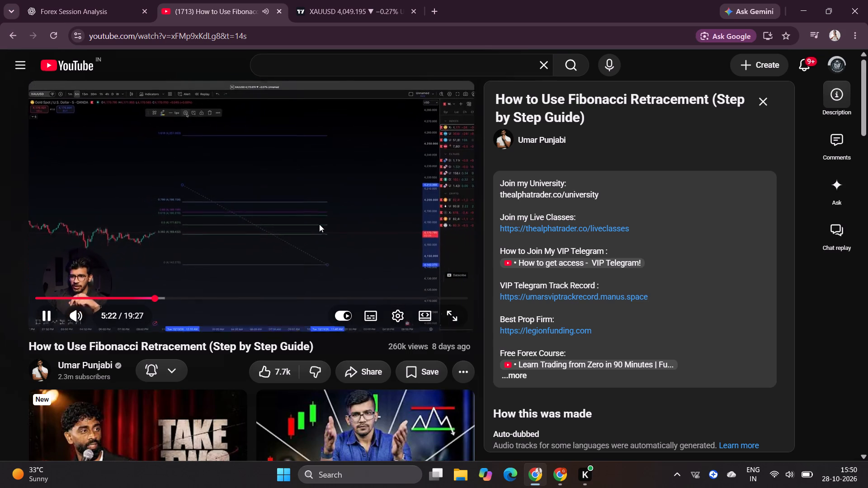
{"action": "key", "text": "space"}
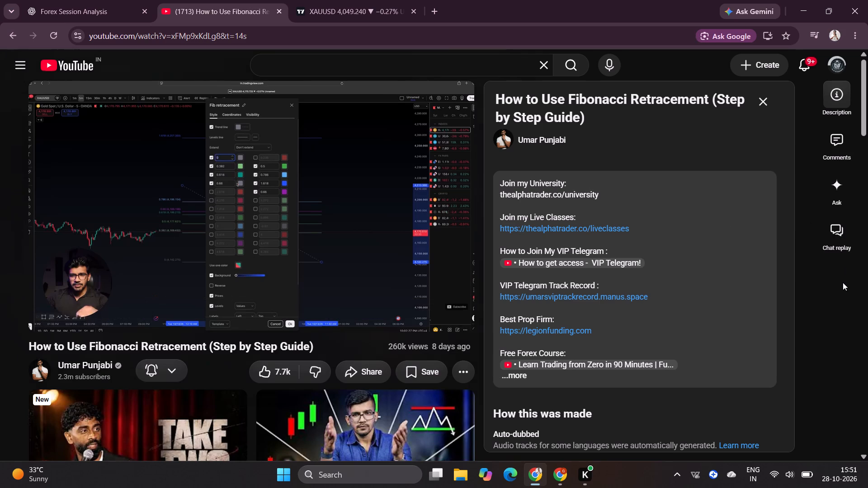
{"action": "scroll", "coordinate": [326, 390], "scroll_direction": "left", "scroll_amount": 1}
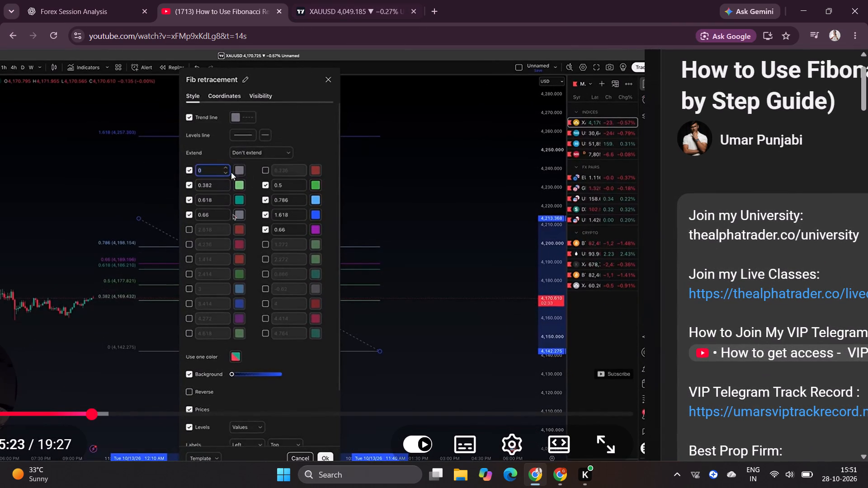
Compare the chart's Fib retracement settings with the tutorial and change level 1 to 0.66.
{"action": "left_click", "coordinate": [331, 13]}
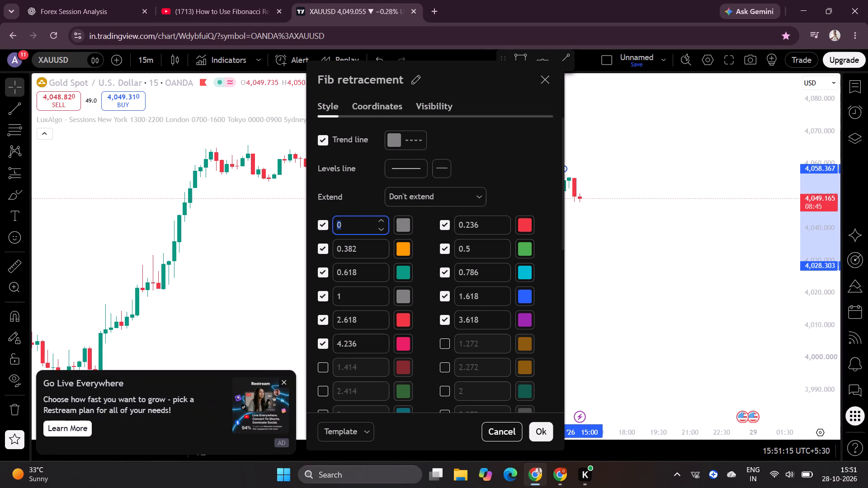
{"action": "left_click", "coordinate": [244, 14]}
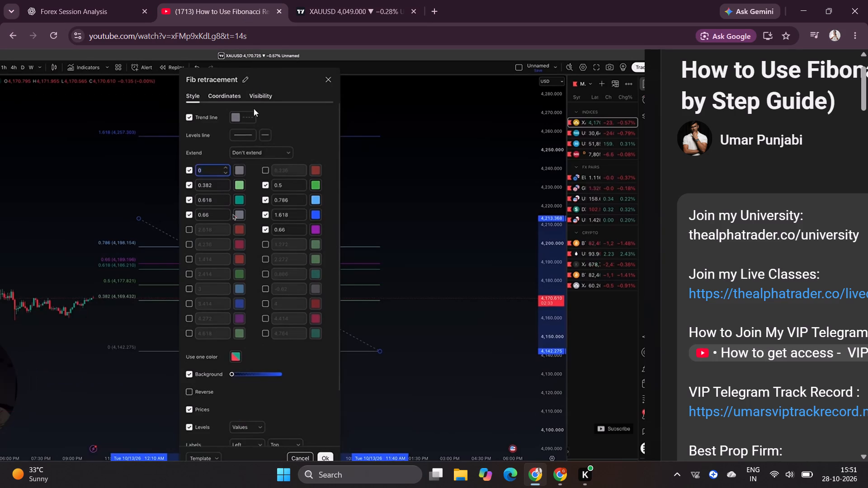
{"action": "left_click", "coordinate": [320, 0]}
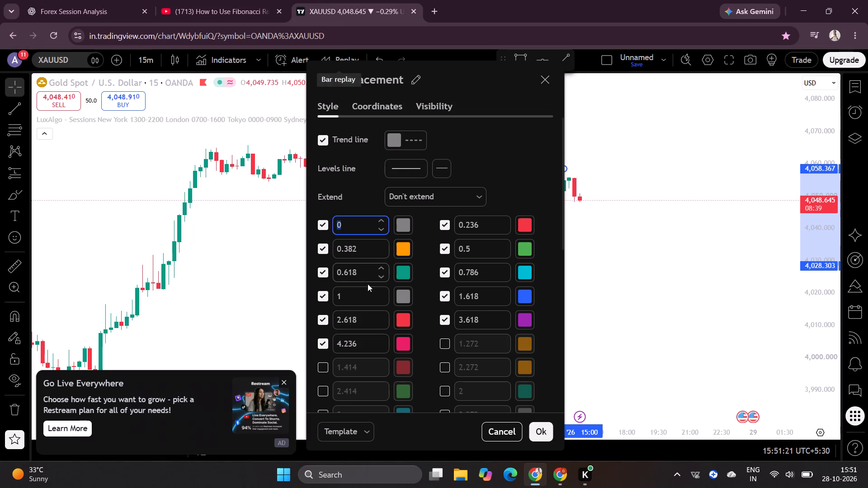
{"action": "left_click", "coordinate": [355, 298]}
{"action": "key", "text": "BackSpace"}
{"action": "type", "text": "0.66"}
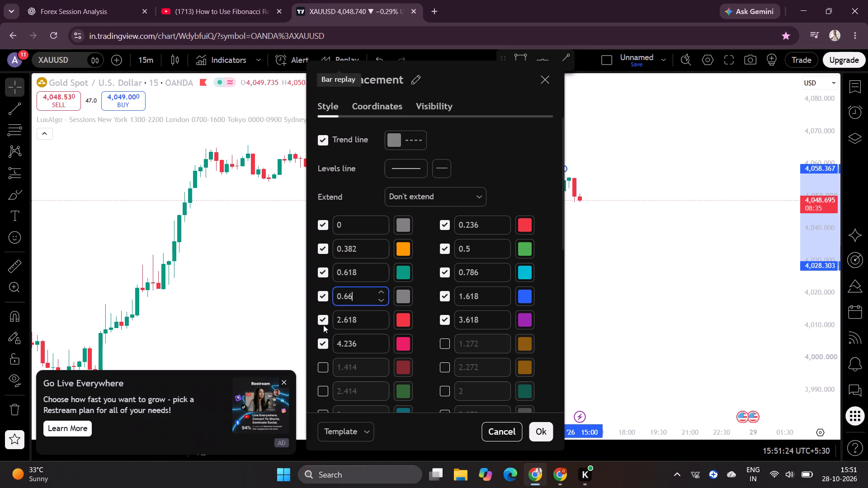
Disable the 2.618, 4.236 and 0.236 levels of the Fib retracement, checking against the tutorial's settings.
{"action": "left_click", "coordinate": [323, 323]}
{"action": "left_click", "coordinate": [322, 341]}
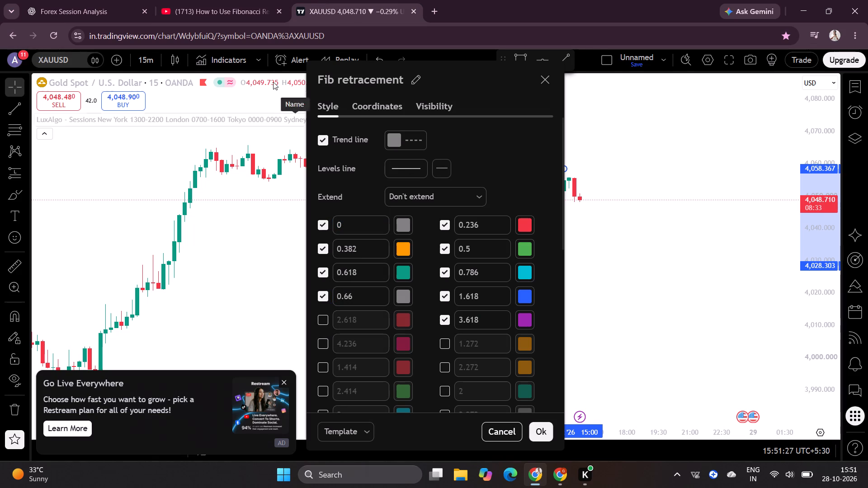
{"action": "left_click", "coordinate": [220, 8]}
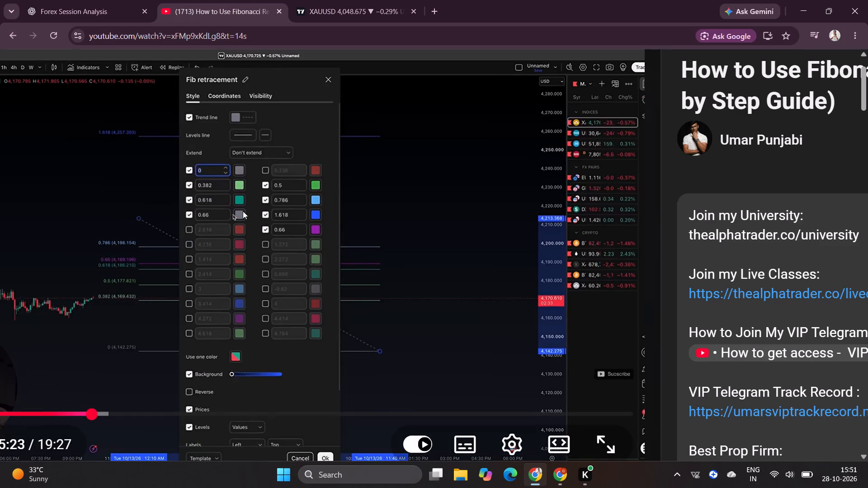
{"action": "left_click", "coordinate": [340, 11]}
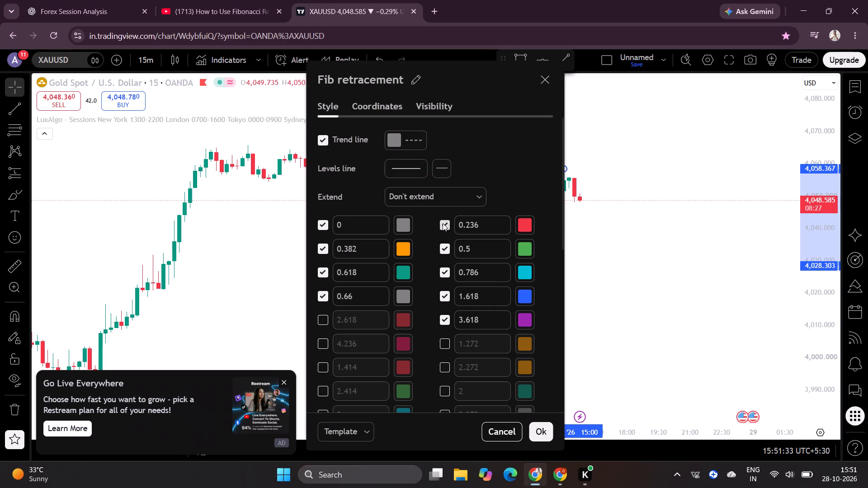
{"action": "left_click", "coordinate": [443, 223]}
Recheck the tutorial's levels and change the purple 3.618 level of the Fib retracement to 0.66.
{"action": "left_click", "coordinate": [248, 4]}
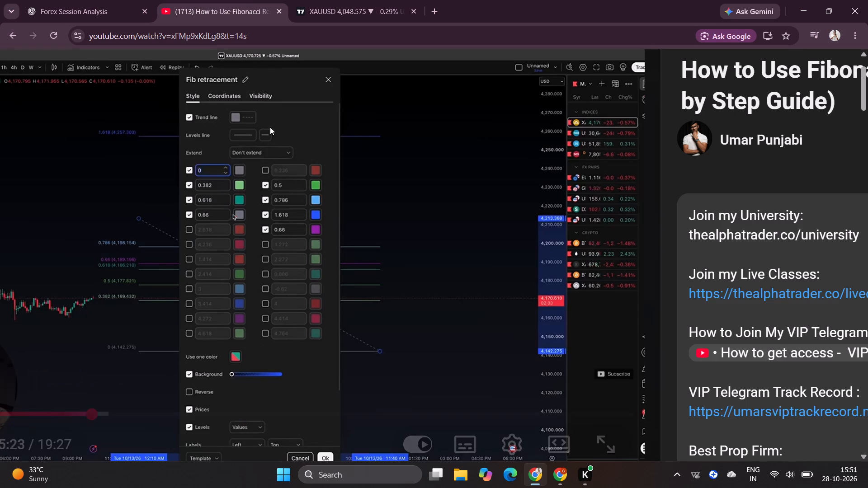
{"action": "left_click", "coordinate": [331, 0]}
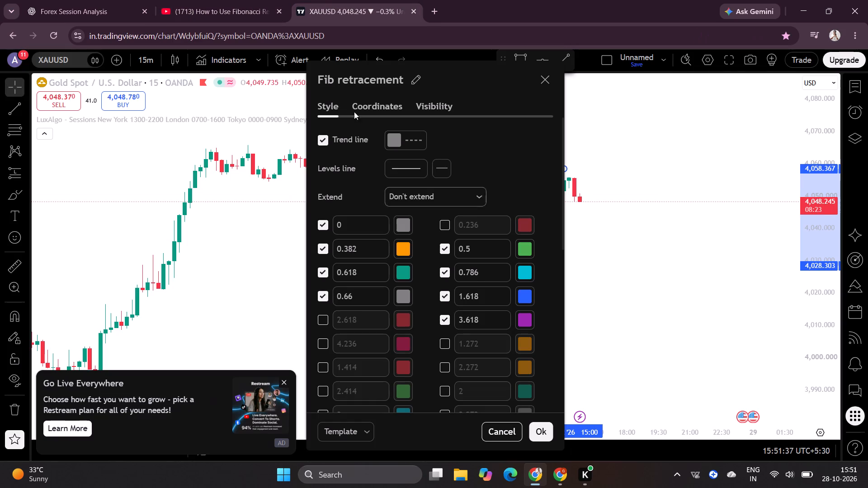
{"action": "left_click", "coordinate": [183, 0]}
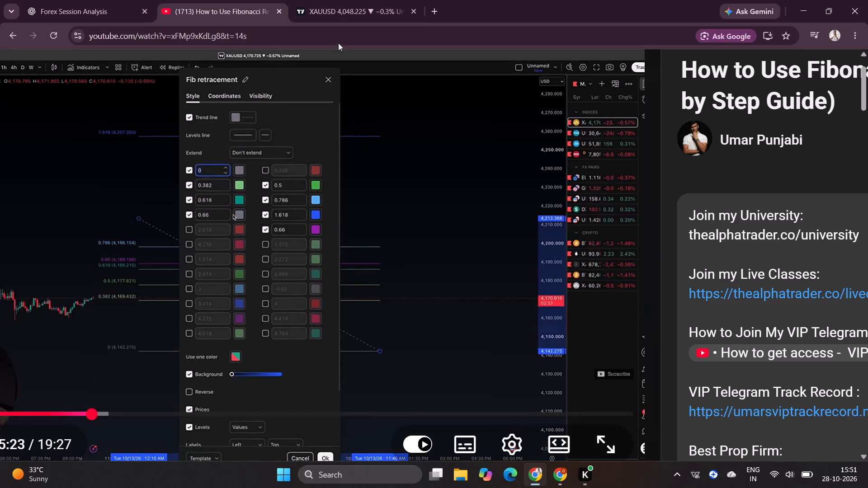
{"action": "left_click", "coordinate": [339, 14]}
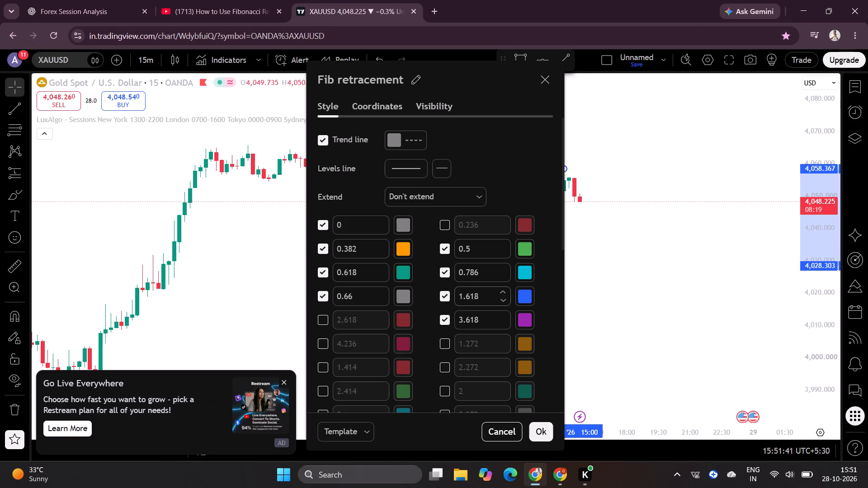
{"action": "left_click", "coordinate": [225, 0]}
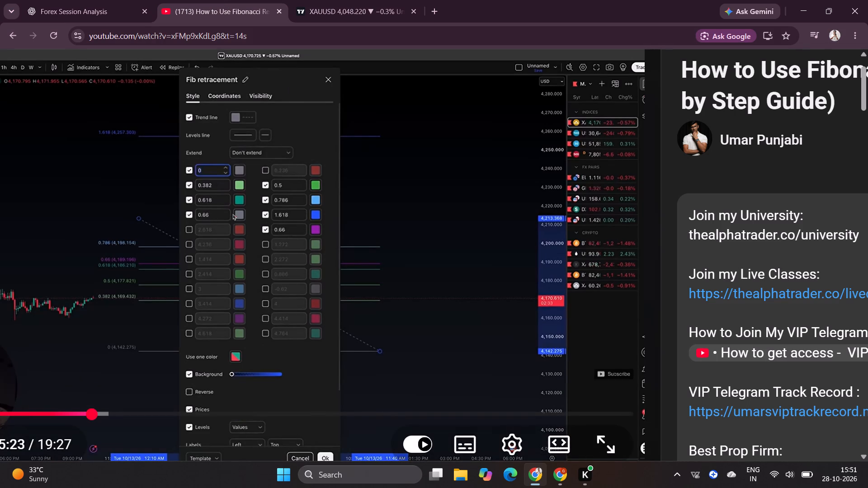
{"action": "left_click", "coordinate": [330, 0]}
{"action": "left_click", "coordinate": [485, 323]}
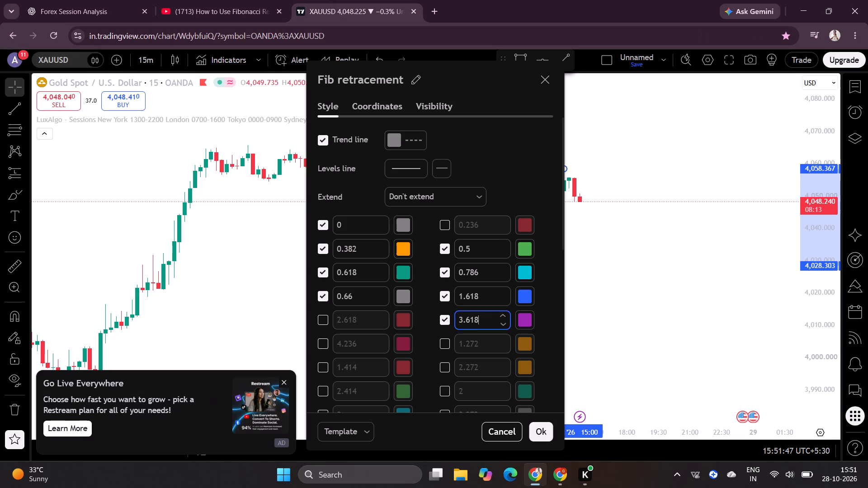
{"action": "key", "text": "BackSpace"}
{"action": "key", "text": "BackSpace"}
{"action": "key", "text": "BackSpace"}
{"action": "key", "text": "BackSpace"}
{"action": "key", "text": "BackSpace"}
{"action": "type", "text": "0.66"}
Enable the 2.618 level of the Fib retracement again.
{"action": "left_click", "coordinate": [323, 319]}
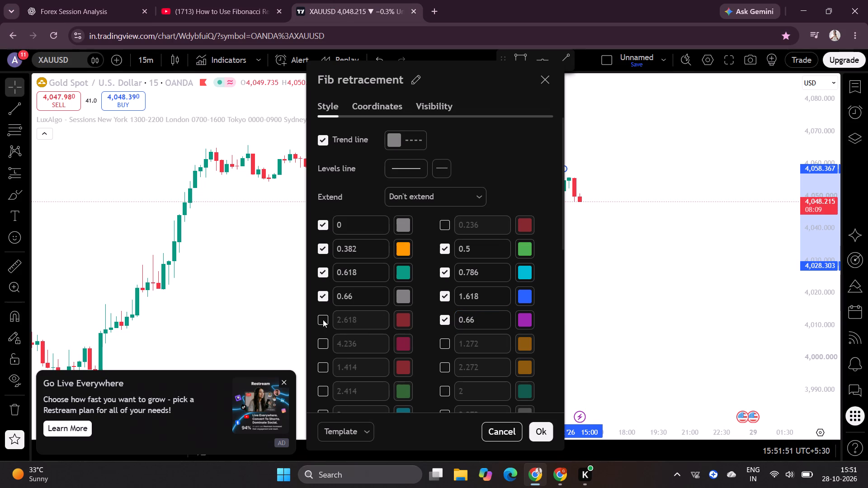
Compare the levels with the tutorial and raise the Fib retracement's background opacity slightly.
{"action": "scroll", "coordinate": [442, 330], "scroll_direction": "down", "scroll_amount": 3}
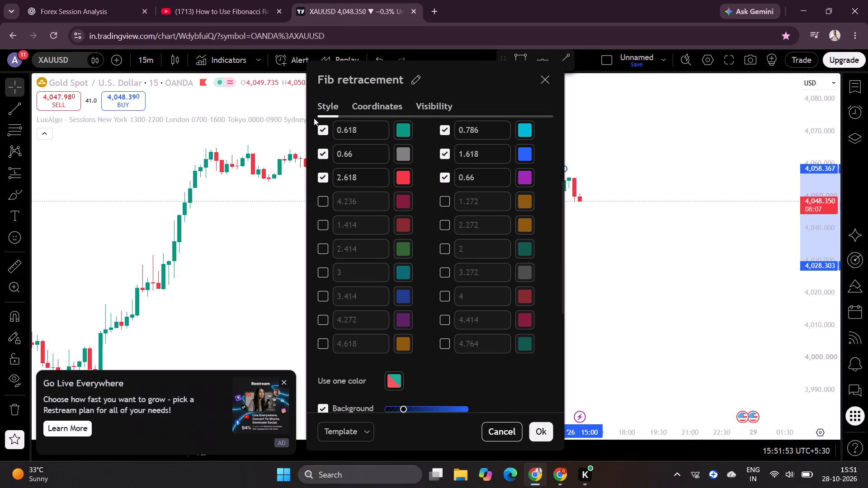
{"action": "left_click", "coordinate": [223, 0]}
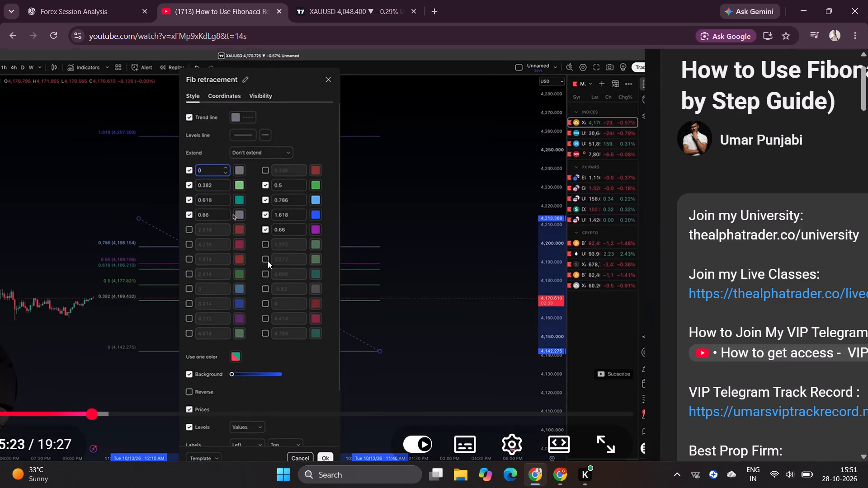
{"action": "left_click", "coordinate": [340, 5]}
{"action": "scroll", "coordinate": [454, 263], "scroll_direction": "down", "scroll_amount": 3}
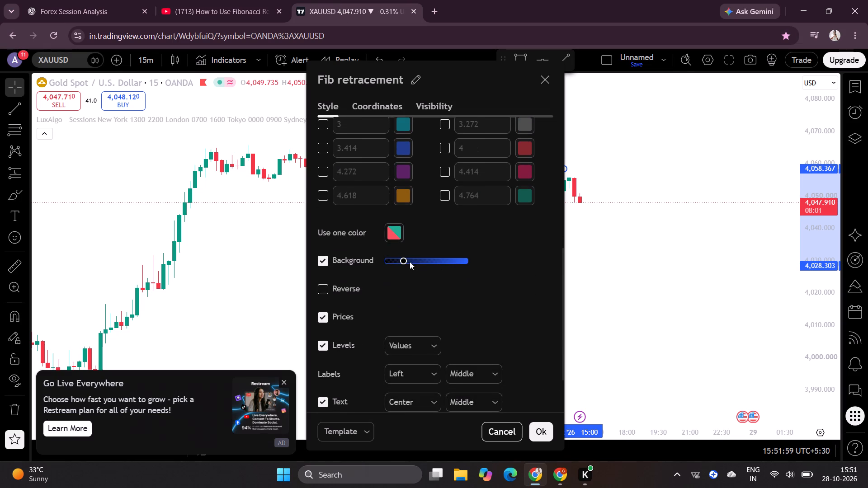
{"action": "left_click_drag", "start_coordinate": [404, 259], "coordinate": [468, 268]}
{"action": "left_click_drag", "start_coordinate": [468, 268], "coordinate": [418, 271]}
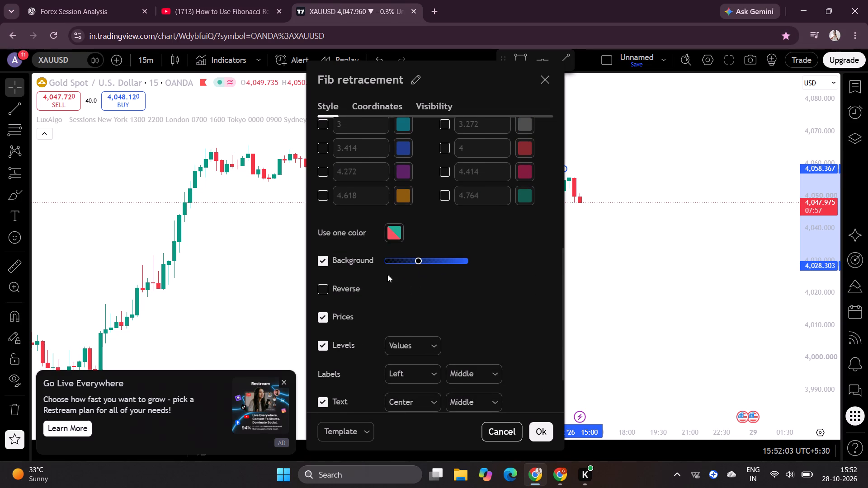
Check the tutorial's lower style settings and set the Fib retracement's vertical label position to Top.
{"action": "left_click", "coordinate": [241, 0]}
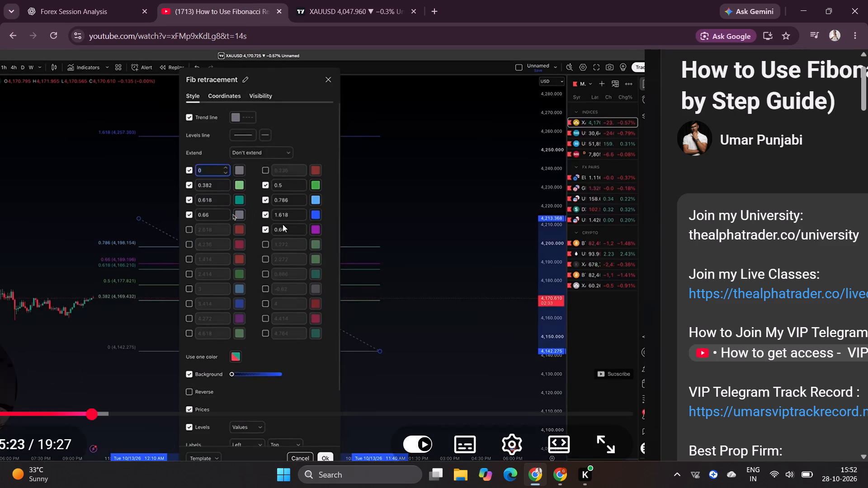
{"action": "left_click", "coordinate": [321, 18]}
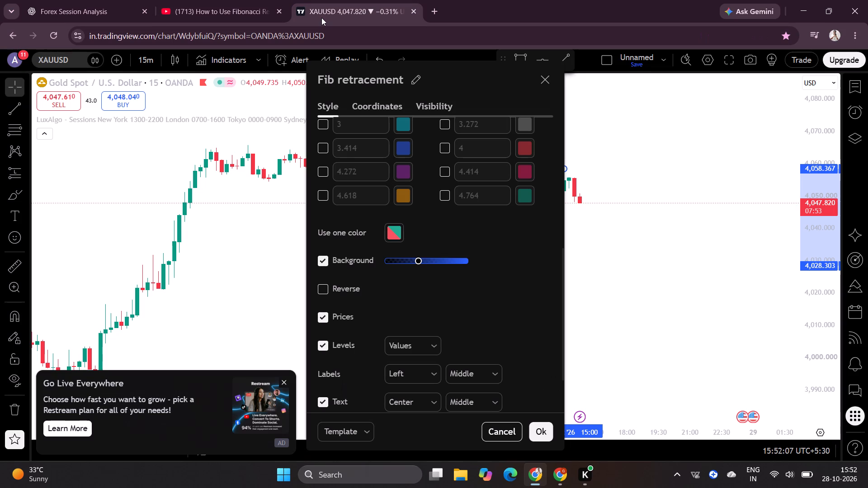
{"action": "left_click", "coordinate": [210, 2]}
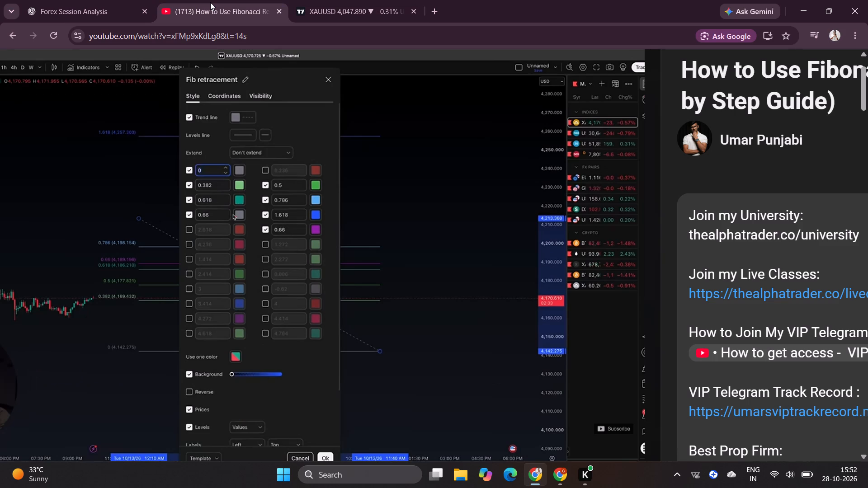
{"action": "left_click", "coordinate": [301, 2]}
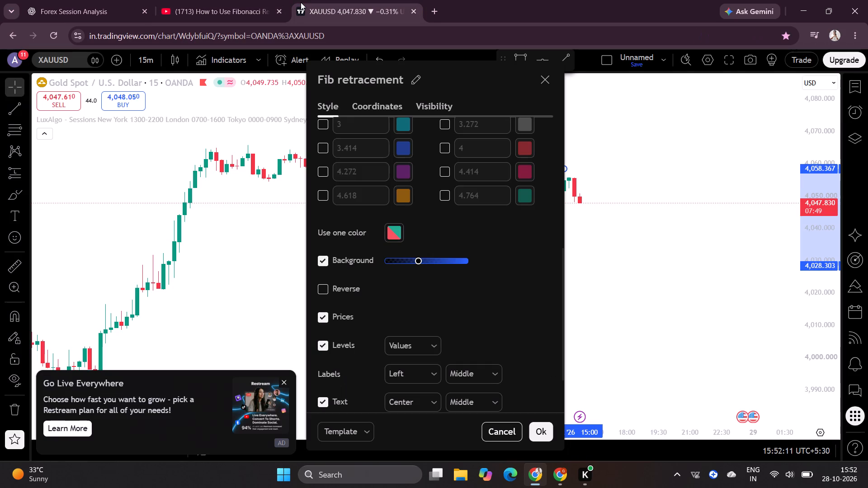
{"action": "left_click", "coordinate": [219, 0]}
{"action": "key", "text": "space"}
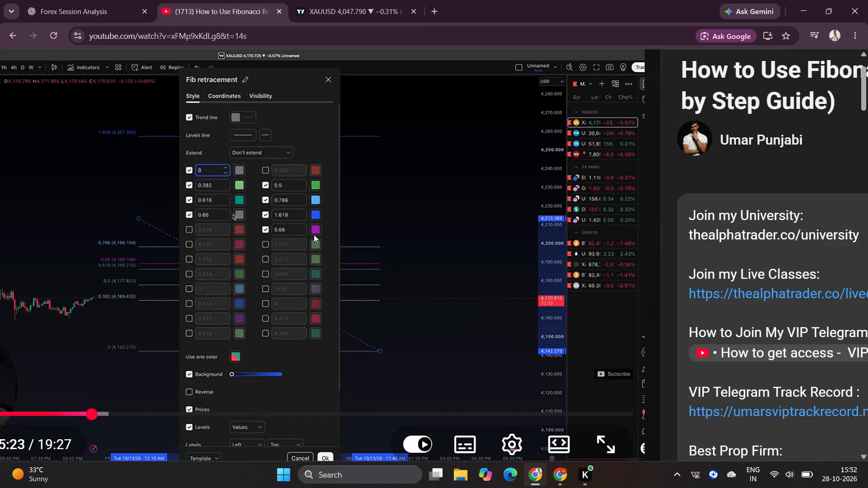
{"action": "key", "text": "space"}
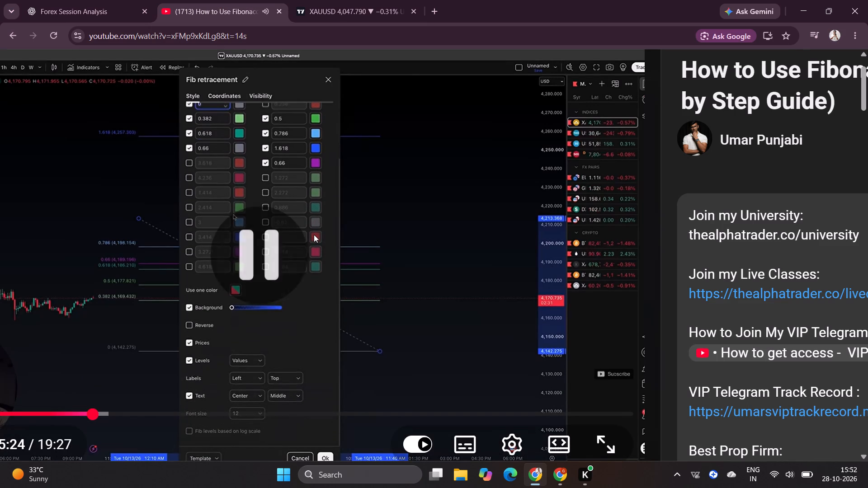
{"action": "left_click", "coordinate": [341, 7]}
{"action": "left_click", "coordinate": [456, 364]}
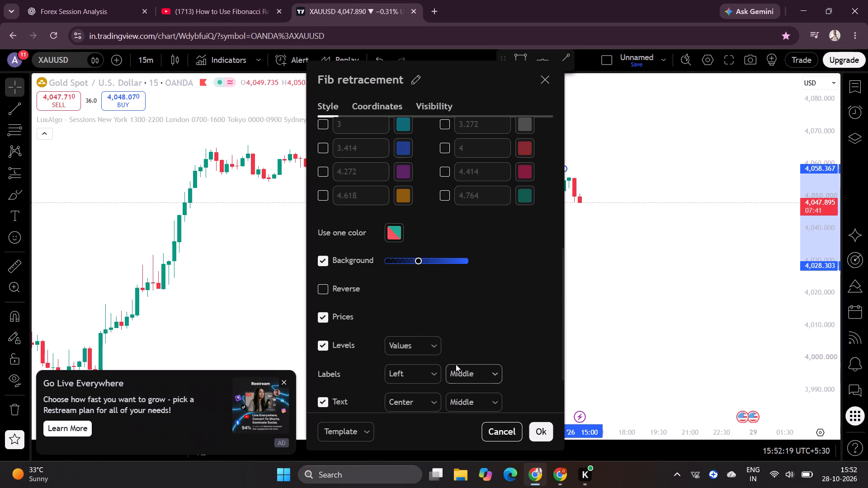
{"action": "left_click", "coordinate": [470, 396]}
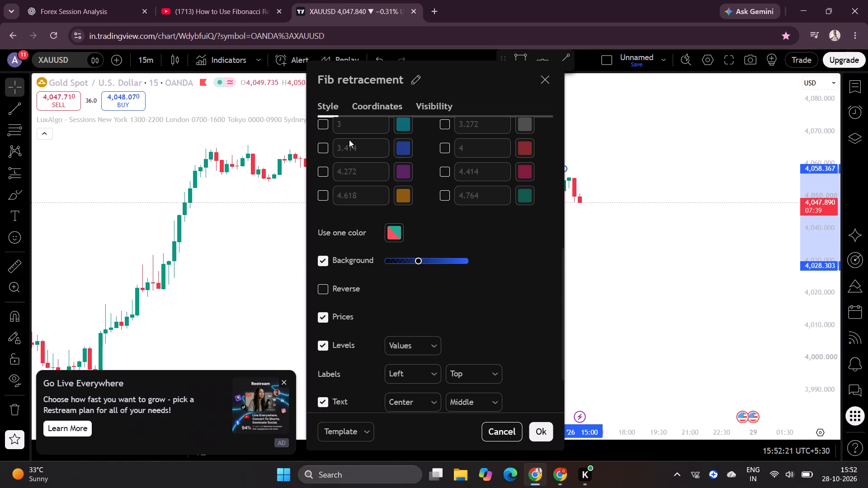
Compare the Fib retracement's remaining style settings and its visibility intervals with those shown in the tutorial.
{"action": "left_click", "coordinate": [222, 3]}
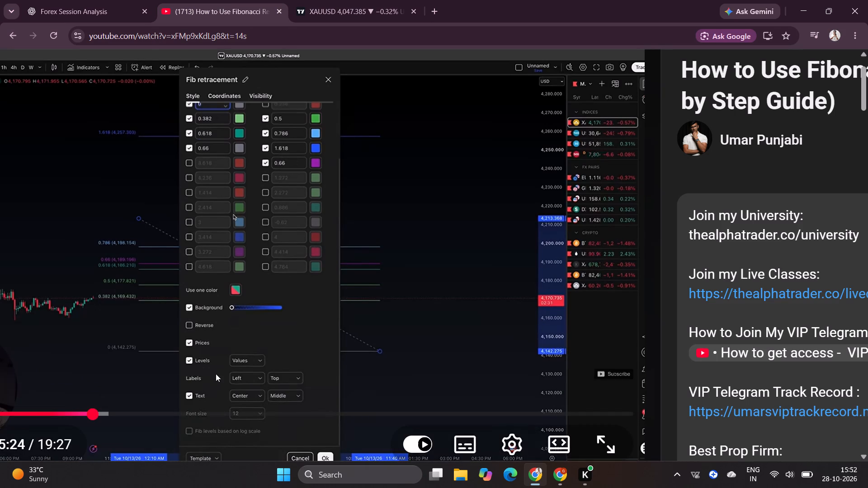
{"action": "left_click", "coordinate": [364, 11]}
{"action": "scroll", "coordinate": [405, 289], "scroll_direction": "down", "scroll_amount": 2}
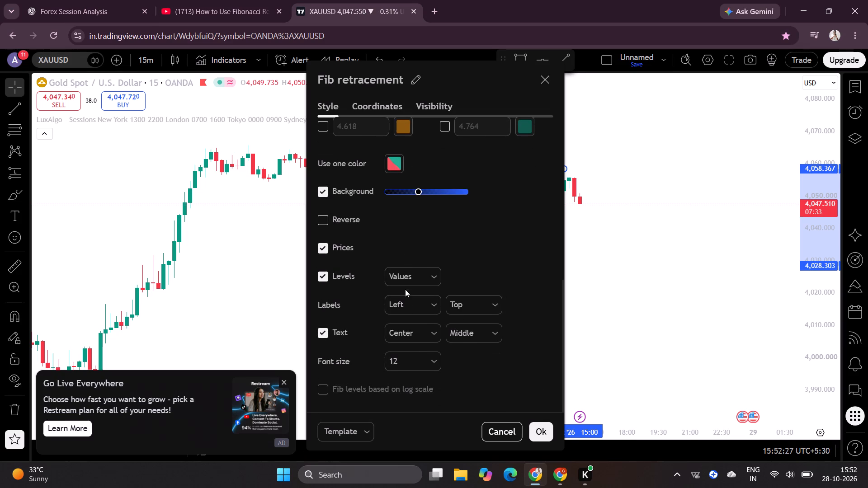
{"action": "left_click", "coordinate": [242, 2]}
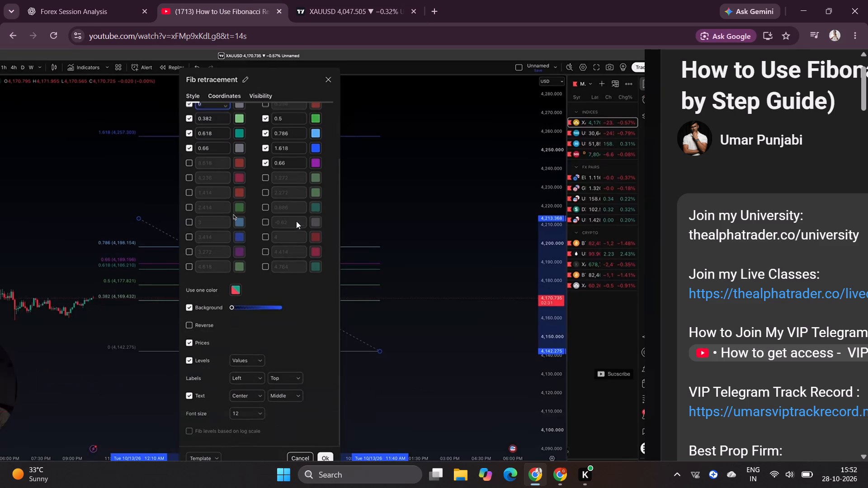
{"action": "key", "text": "space"}
{"action": "key", "text": "space"}
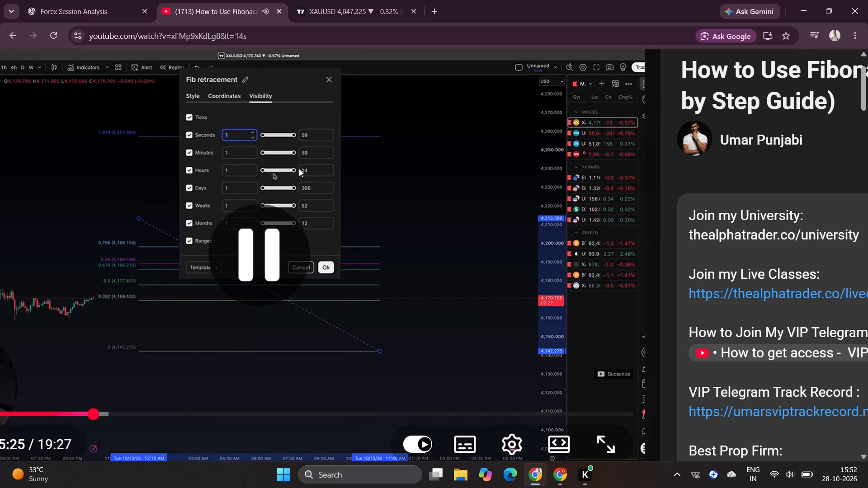
{"action": "left_click", "coordinate": [353, 14]}
{"action": "left_click", "coordinate": [426, 103]}
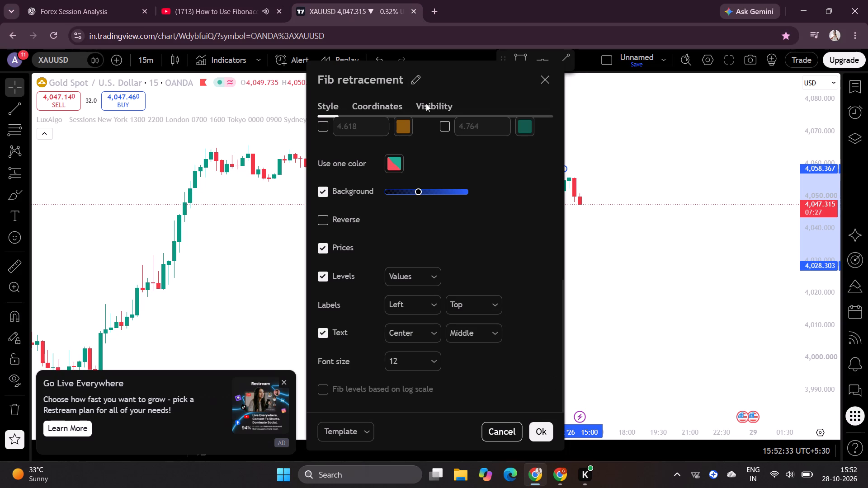
{"action": "left_click", "coordinate": [232, 3]}
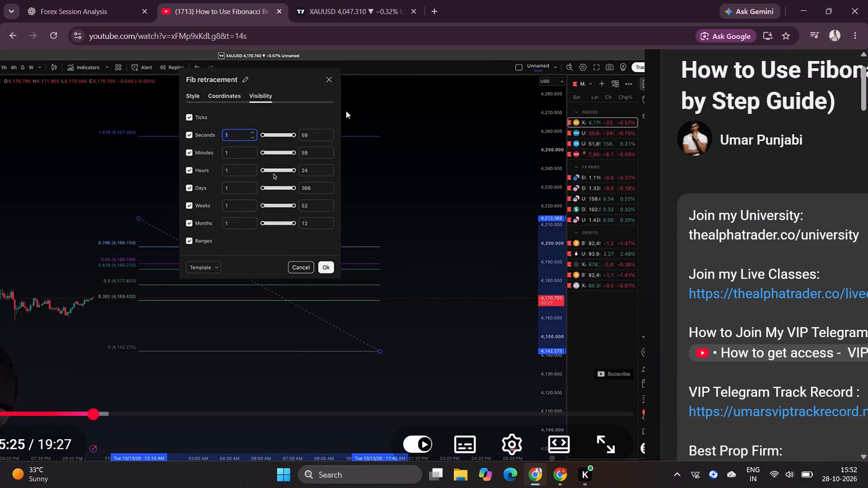
{"action": "left_click", "coordinate": [331, 14]}
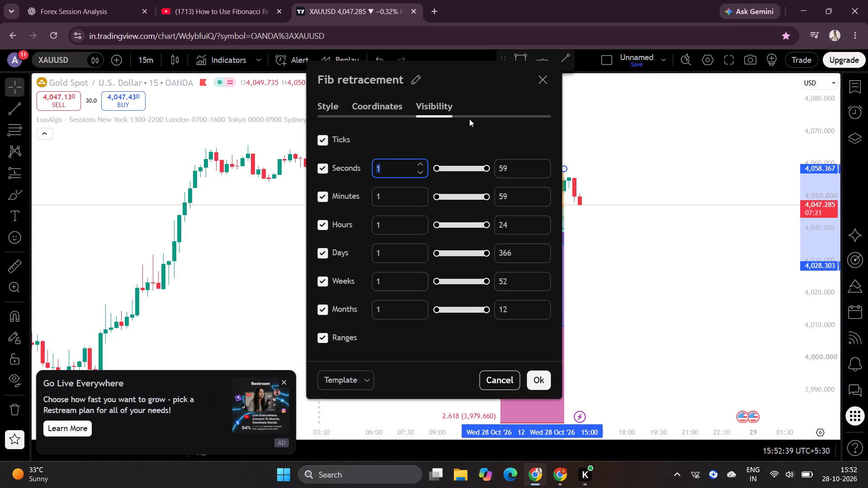
{"action": "left_click", "coordinate": [256, 12]}
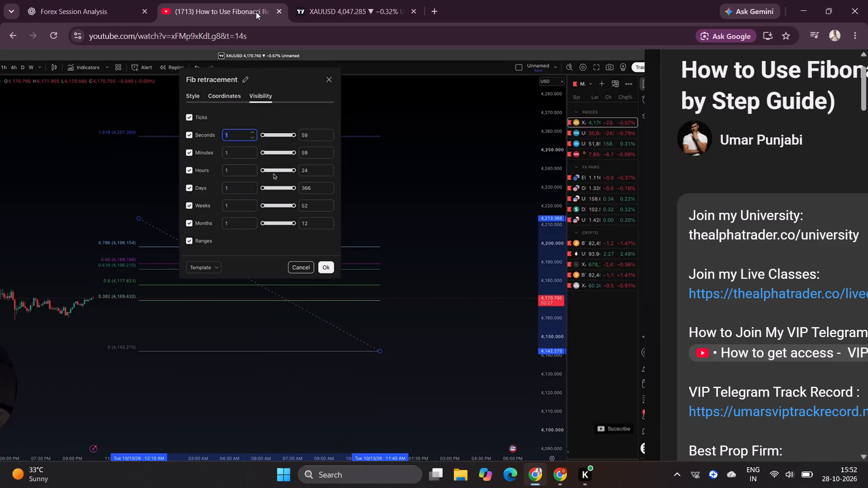
{"action": "left_click", "coordinate": [373, 1]}
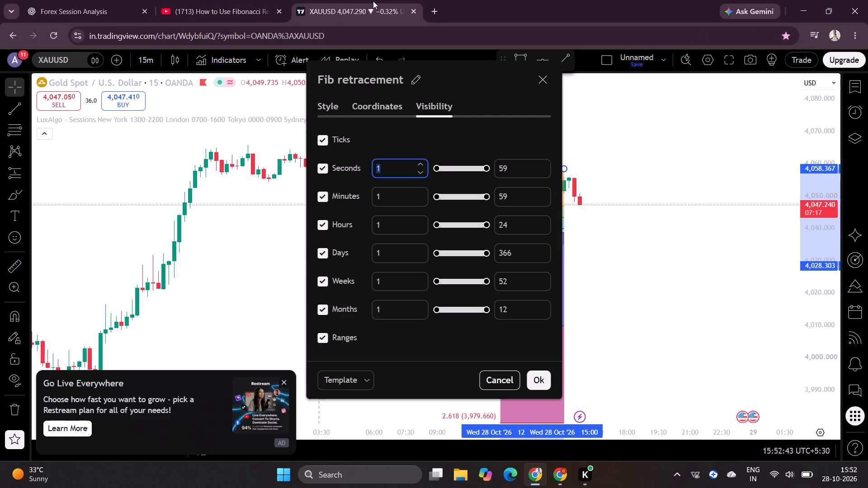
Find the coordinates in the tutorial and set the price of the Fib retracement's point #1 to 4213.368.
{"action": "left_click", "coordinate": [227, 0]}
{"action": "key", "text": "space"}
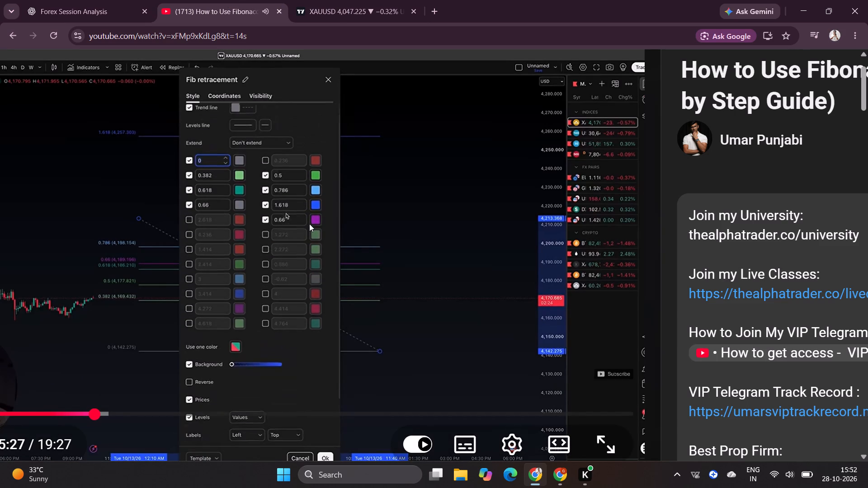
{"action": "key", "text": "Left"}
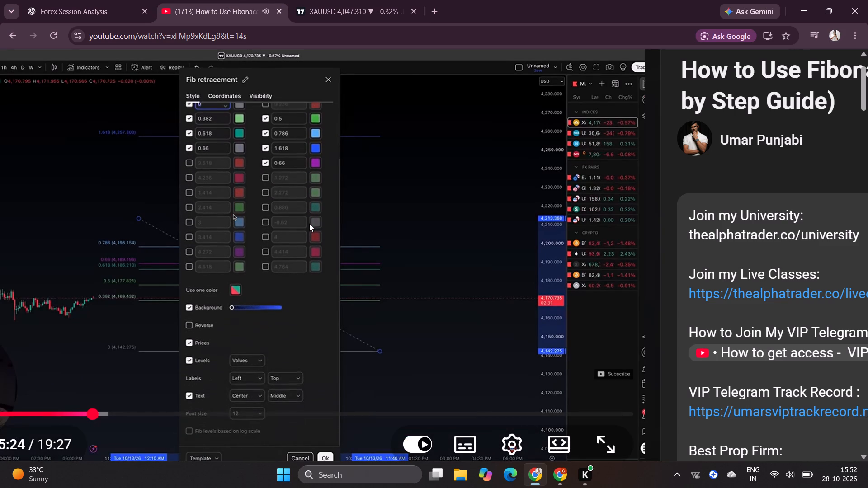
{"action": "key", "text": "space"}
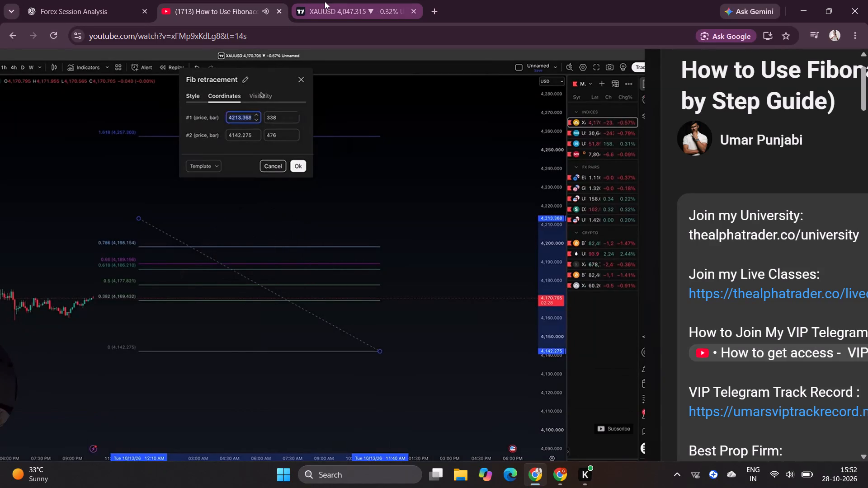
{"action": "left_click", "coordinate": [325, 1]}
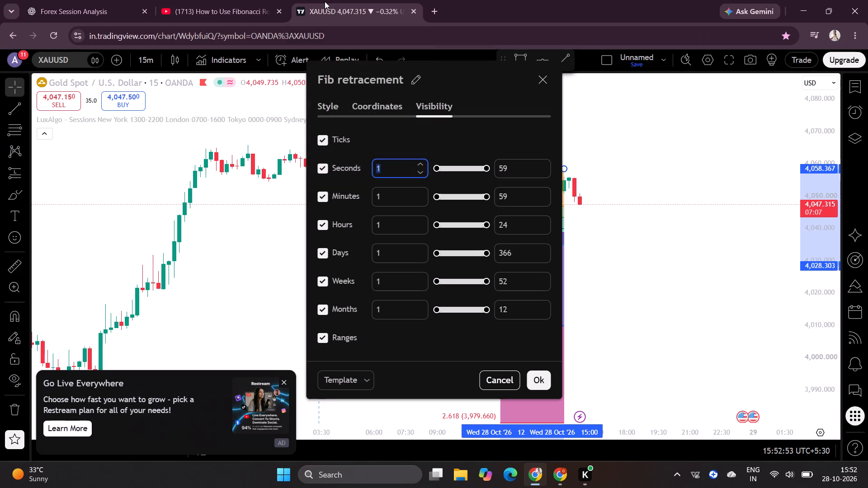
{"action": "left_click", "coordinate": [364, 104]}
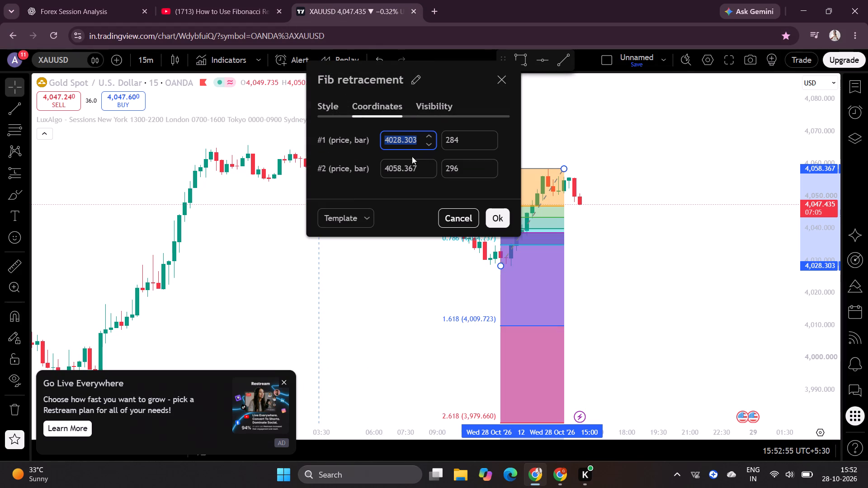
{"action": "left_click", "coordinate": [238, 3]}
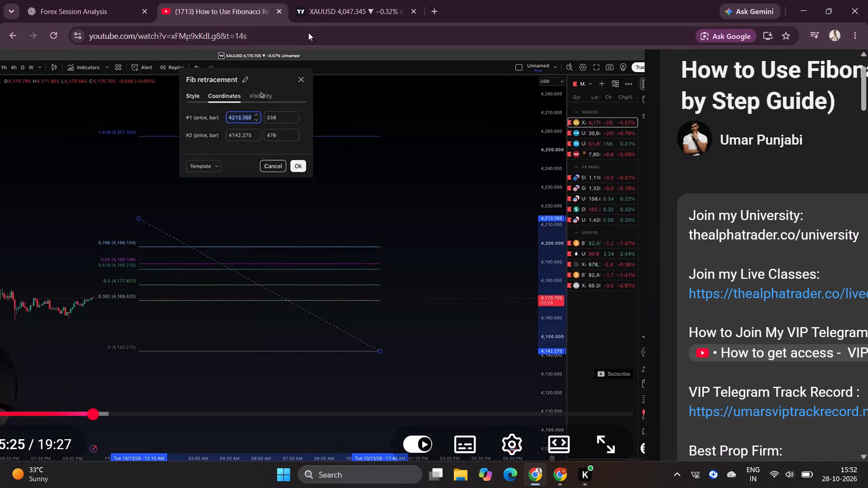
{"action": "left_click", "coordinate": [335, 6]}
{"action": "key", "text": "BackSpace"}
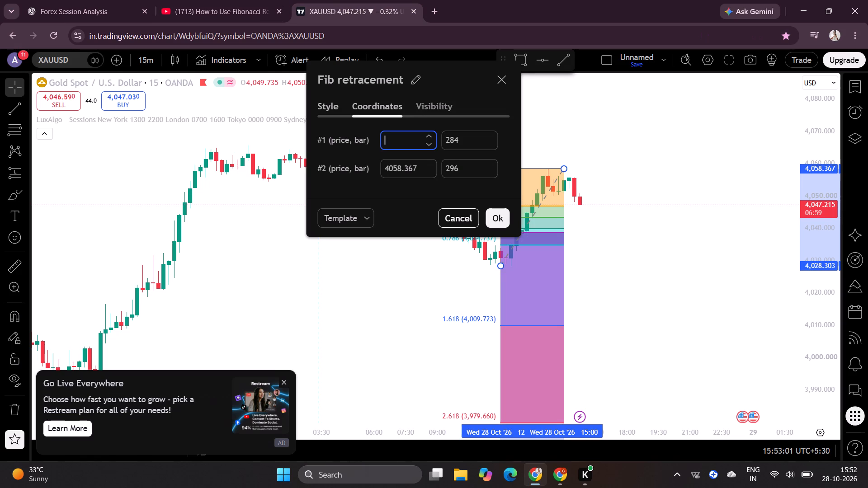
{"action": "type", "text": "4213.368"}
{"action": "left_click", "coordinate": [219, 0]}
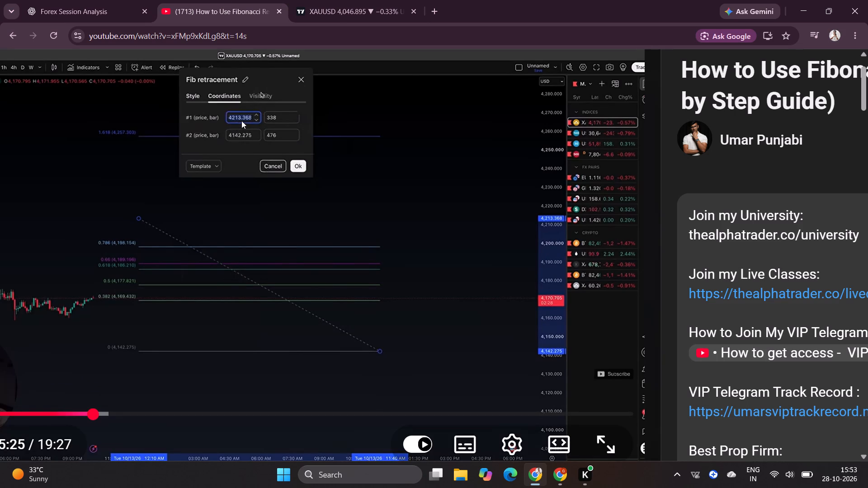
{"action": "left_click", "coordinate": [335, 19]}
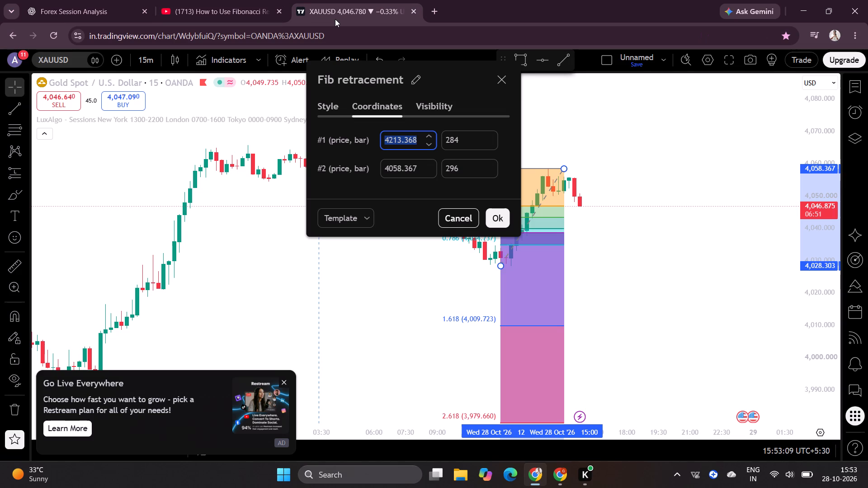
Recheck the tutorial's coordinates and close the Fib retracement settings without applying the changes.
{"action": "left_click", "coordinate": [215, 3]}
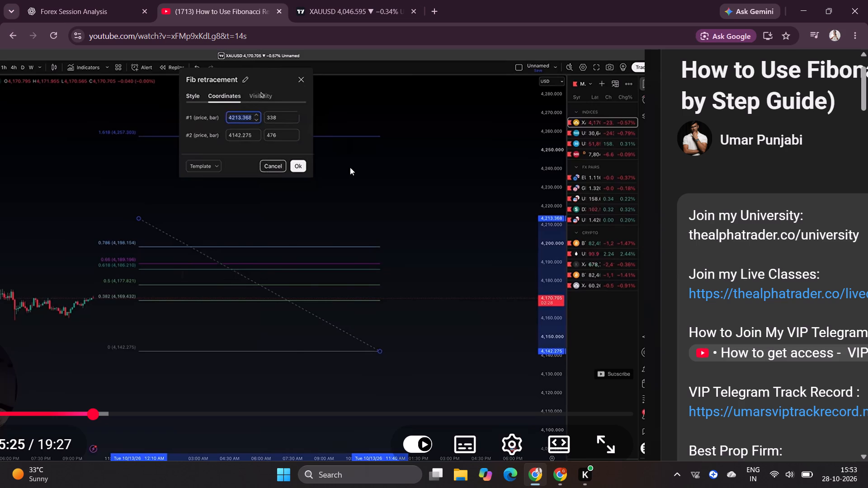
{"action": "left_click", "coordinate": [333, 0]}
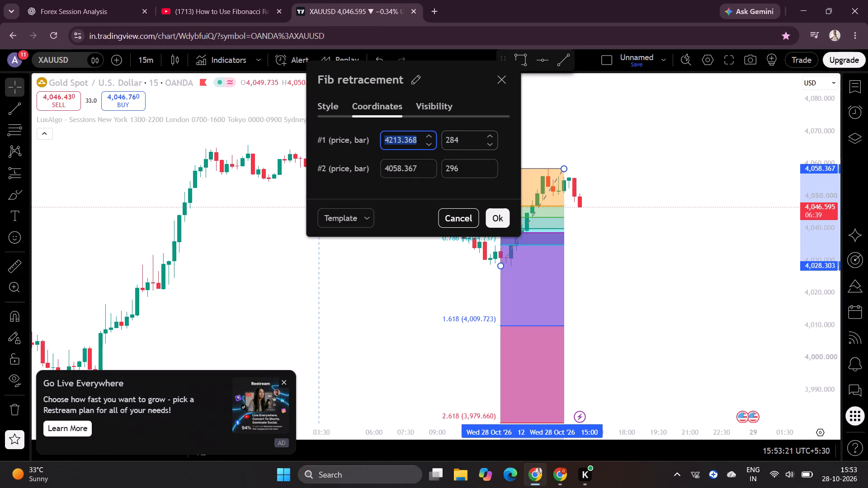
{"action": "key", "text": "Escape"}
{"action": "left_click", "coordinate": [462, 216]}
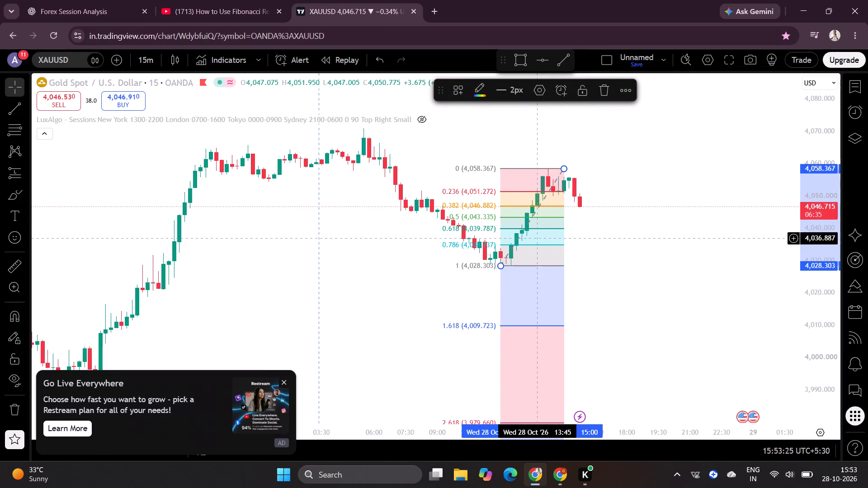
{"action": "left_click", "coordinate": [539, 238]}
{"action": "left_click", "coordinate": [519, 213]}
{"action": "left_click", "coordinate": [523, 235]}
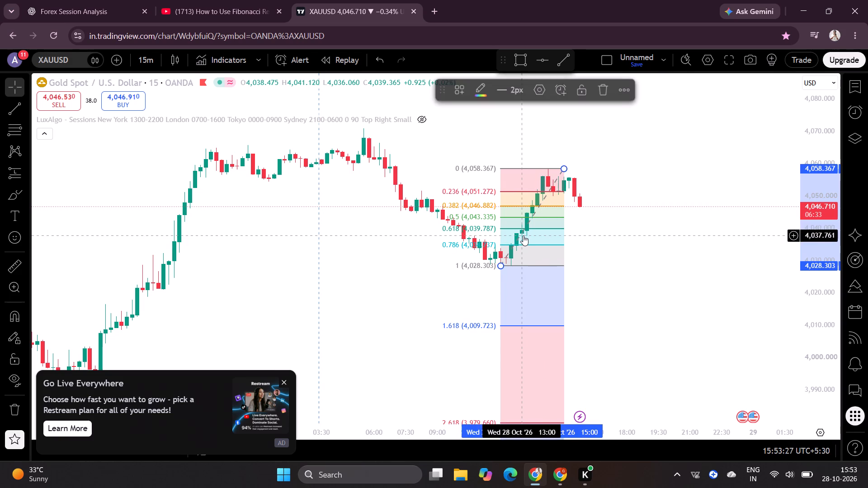
Select the Fib retracement on the chart and open its style settings.
{"action": "left_click_drag", "start_coordinate": [540, 102], "coordinate": [527, 197]}
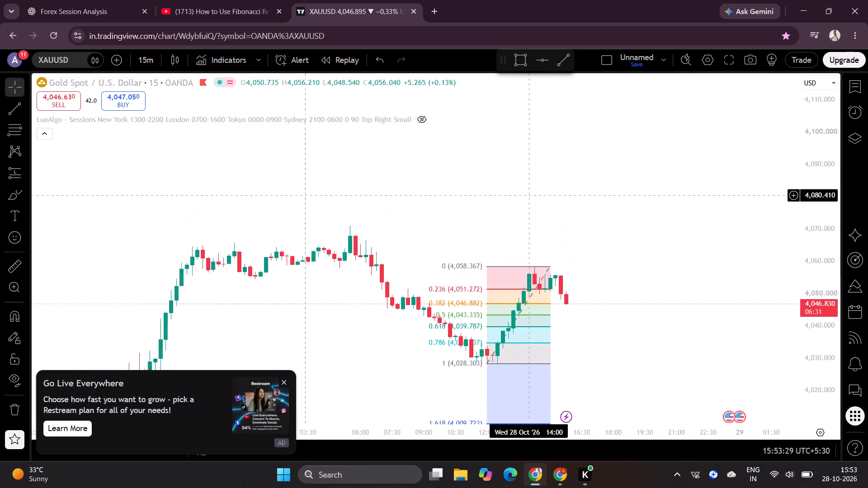
{"action": "left_click_drag", "start_coordinate": [527, 197], "coordinate": [514, 81]}
{"action": "left_click", "coordinate": [504, 182]}
{"action": "left_click", "coordinate": [497, 172]}
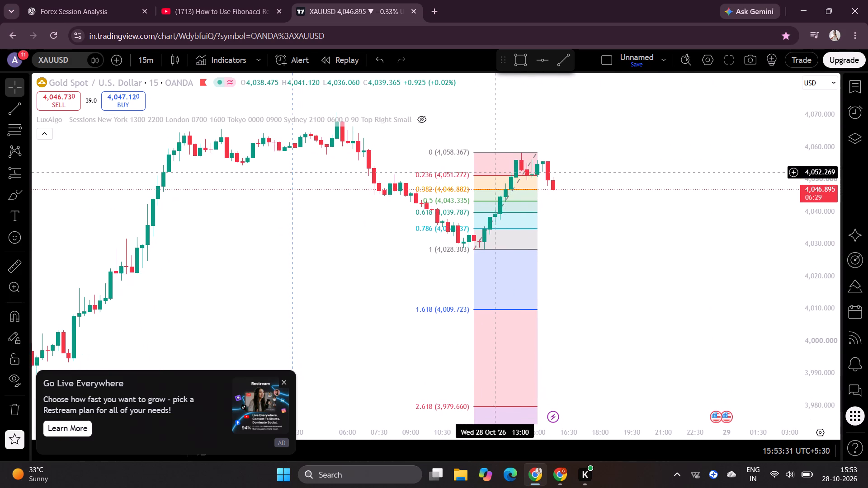
{"action": "left_click", "coordinate": [496, 176]}
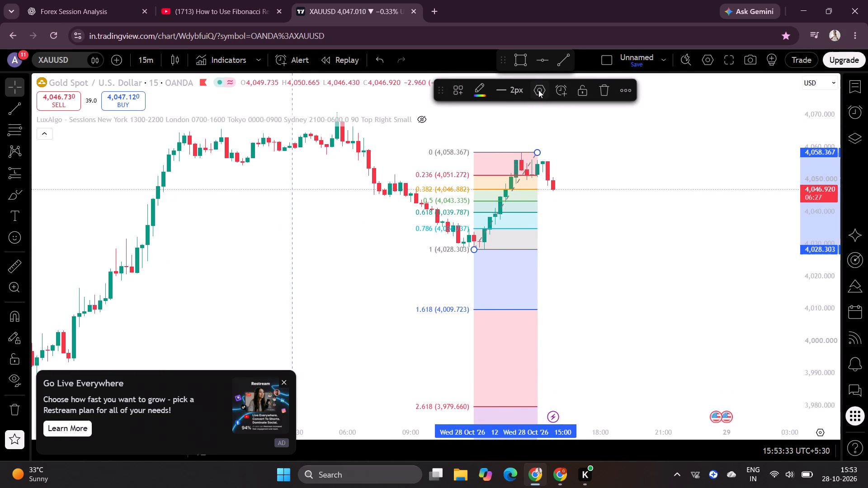
{"action": "left_click", "coordinate": [538, 90]}
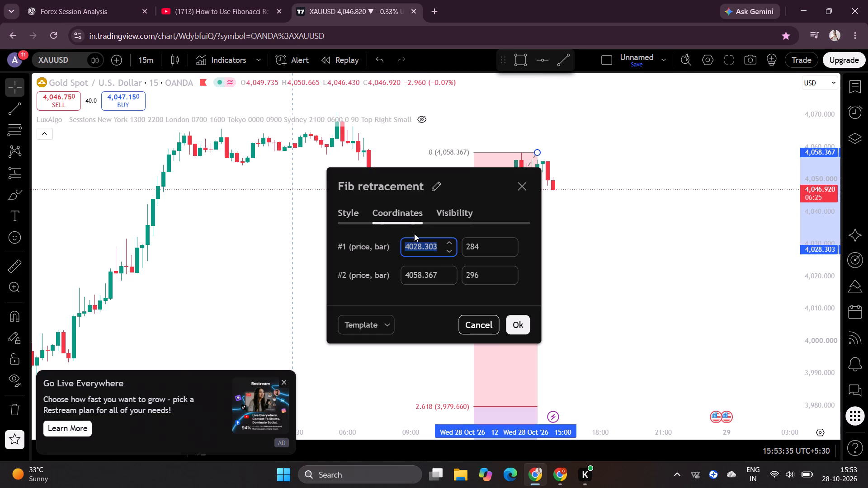
{"action": "left_click", "coordinate": [244, 6]}
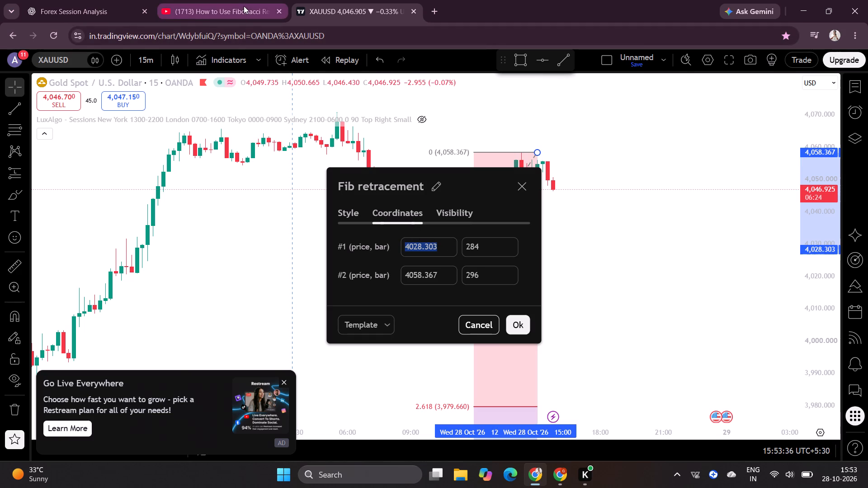
{"action": "left_click", "coordinate": [328, 17]}
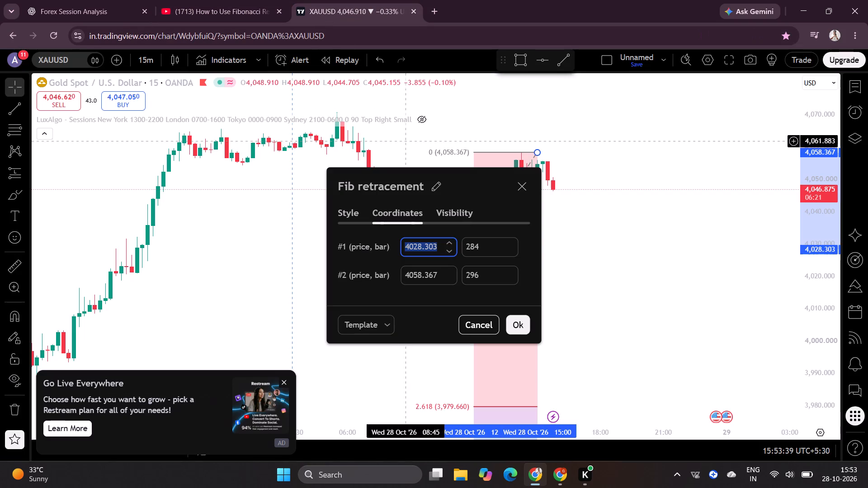
{"action": "left_click", "coordinate": [357, 213]}
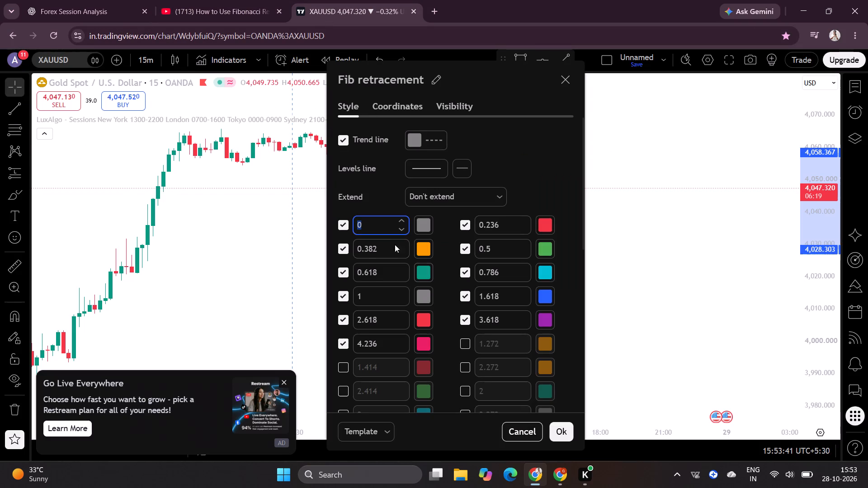
Go back in the tutorial video to its Fib retracement style settings and compare the levels with those of the chart's drawing.
{"action": "left_click", "coordinate": [238, 14]}
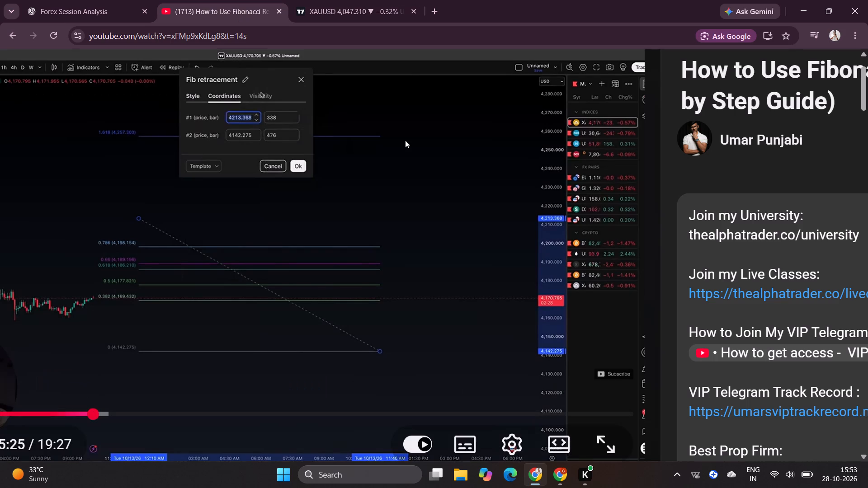
{"action": "key", "text": "Left"}
{"action": "key", "text": "space"}
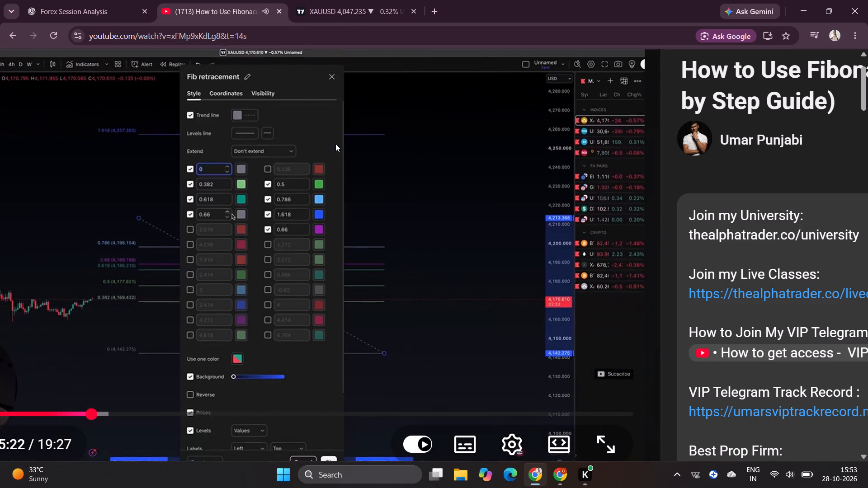
{"action": "key", "text": "space"}
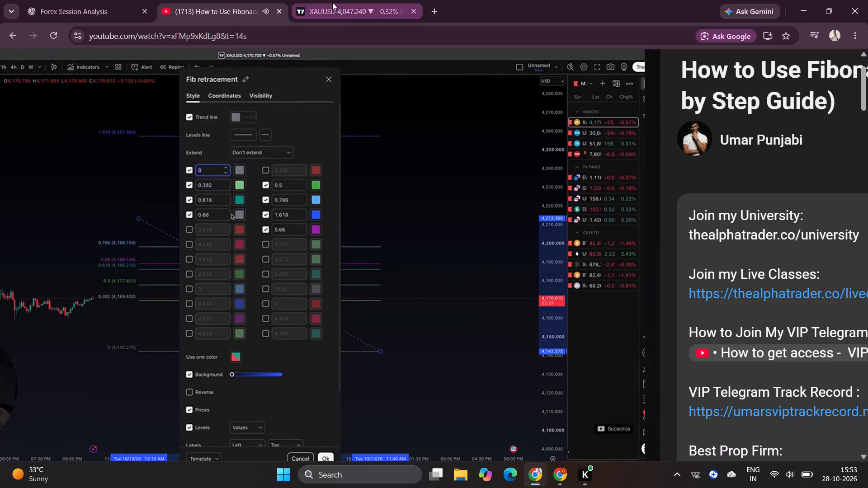
{"action": "left_click", "coordinate": [348, 0]}
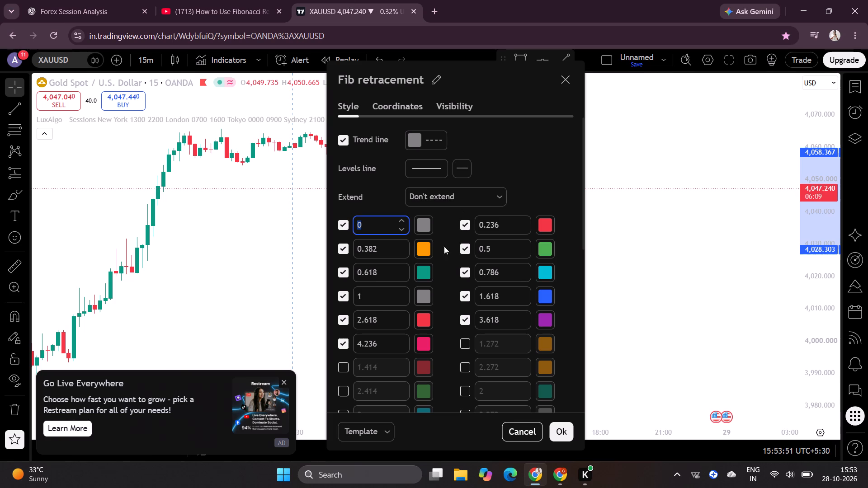
{"action": "key", "text": "space"}
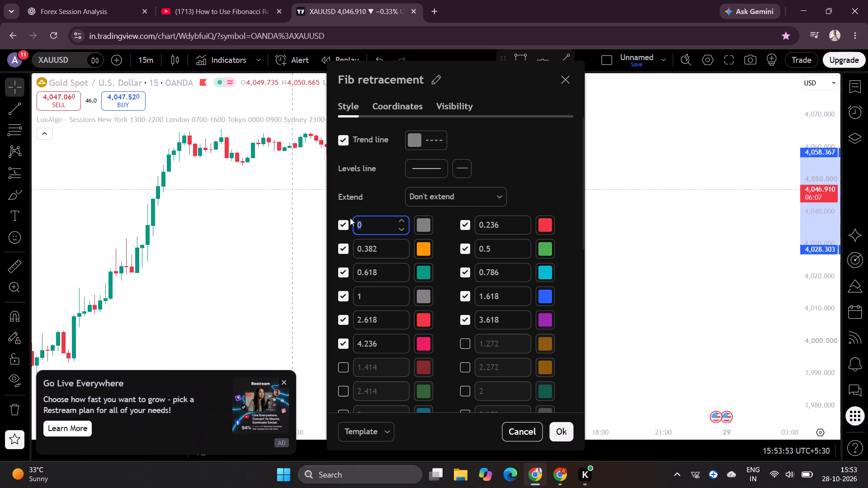
{"action": "left_click", "coordinate": [241, 14]}
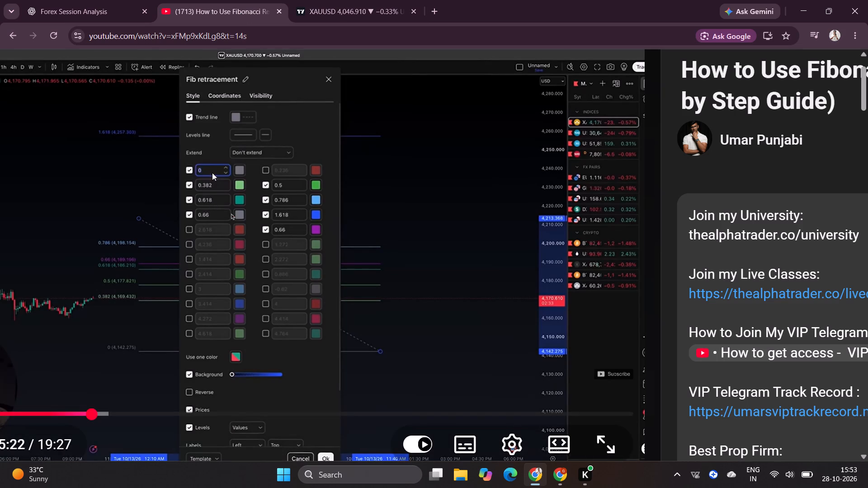
{"action": "left_click", "coordinate": [323, 4]}
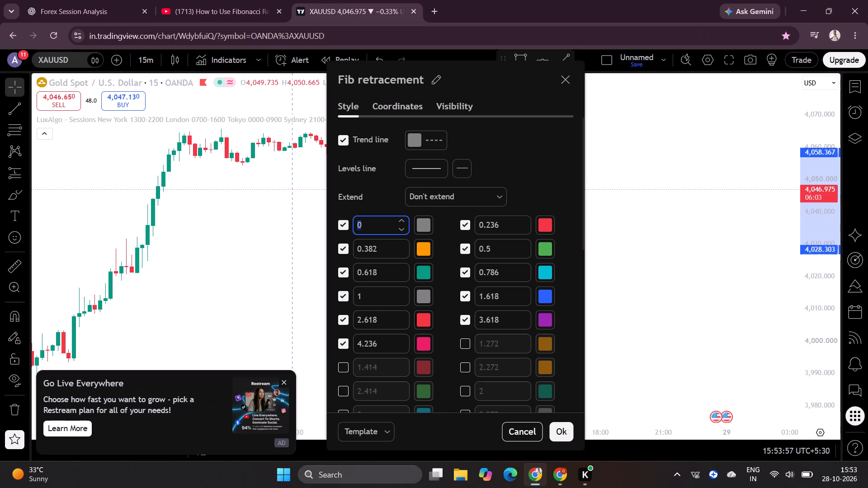
{"action": "left_click", "coordinate": [230, 0]}
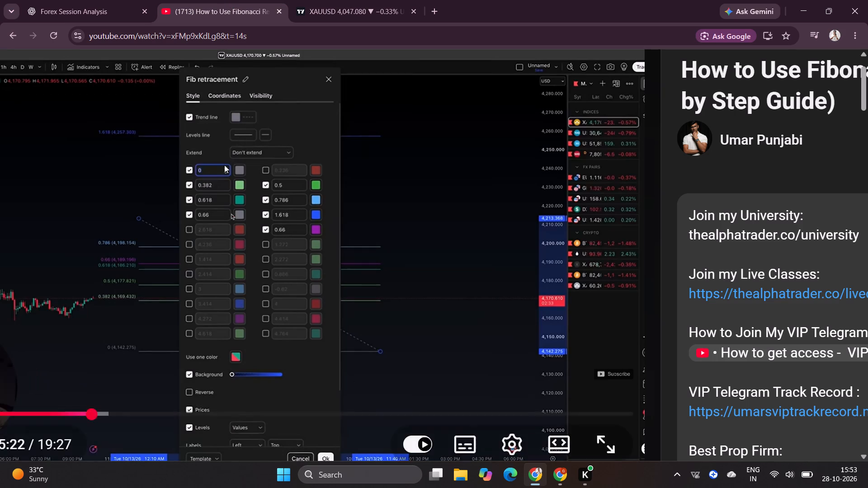
{"action": "left_click_drag", "start_coordinate": [336, 0], "coordinate": [350, 74]}
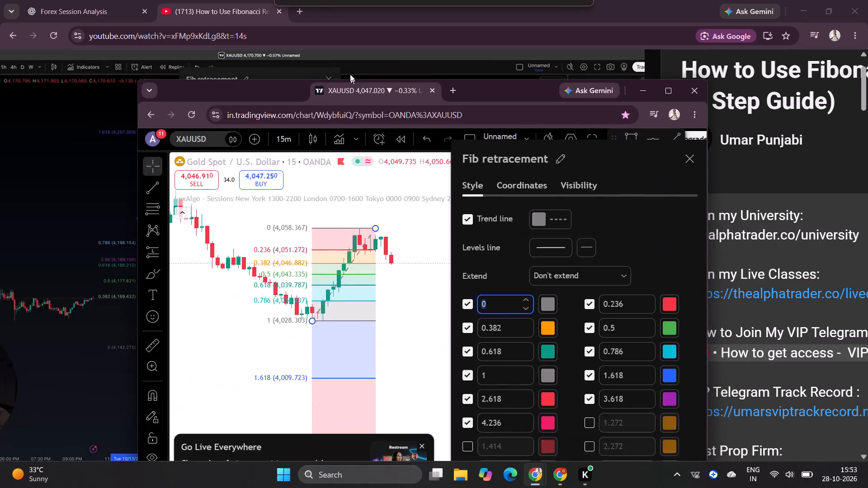
{"action": "left_click_drag", "start_coordinate": [350, 74], "coordinate": [347, 13]}
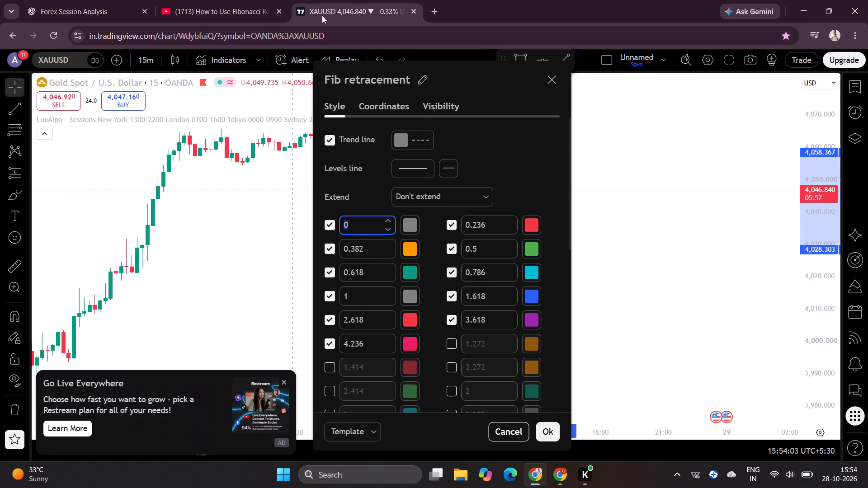
{"action": "left_click", "coordinate": [232, 0]}
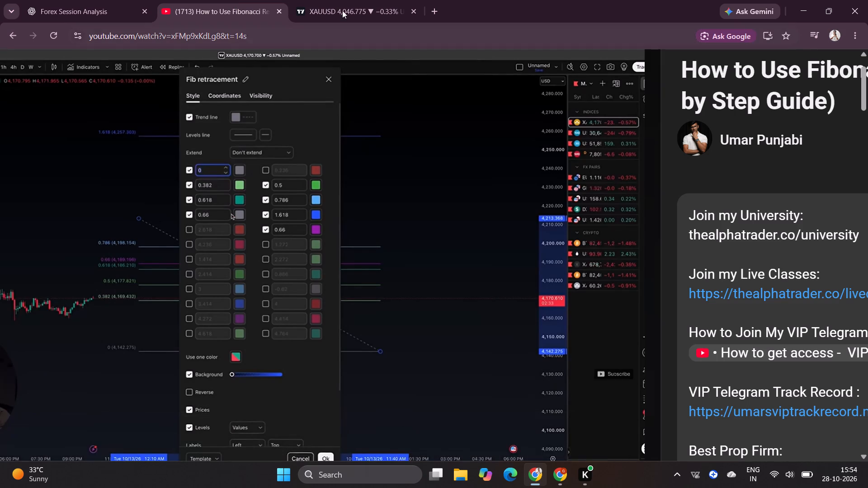
Change the Fib retracement's level 1 to 0.66.
{"action": "left_click", "coordinate": [344, 7]}
{"action": "left_click", "coordinate": [359, 296]}
{"action": "key", "text": "BackSpace"}
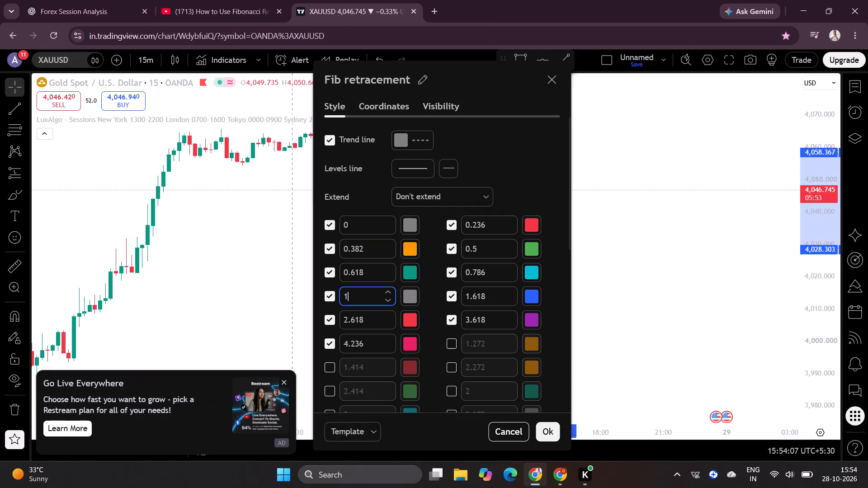
{"action": "type", "text": "0.66"}
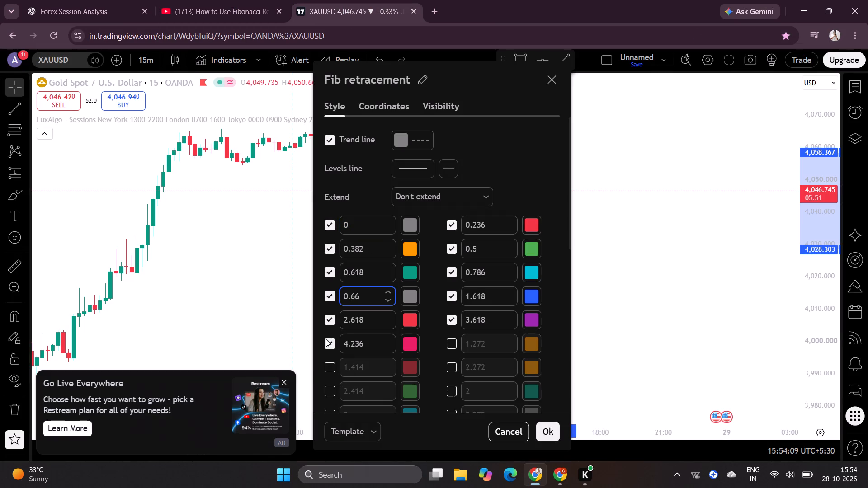
Disable the Fib retracement's 4.236, 3.618, 0.236 and 2.618 levels, checking against the tutorial.
{"action": "left_click", "coordinate": [329, 338]}
{"action": "left_click", "coordinate": [332, 344]}
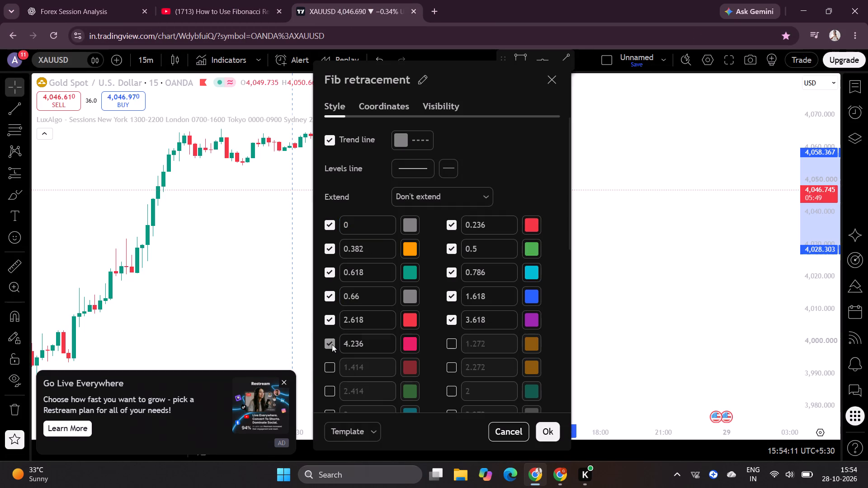
{"action": "left_click", "coordinate": [451, 321]}
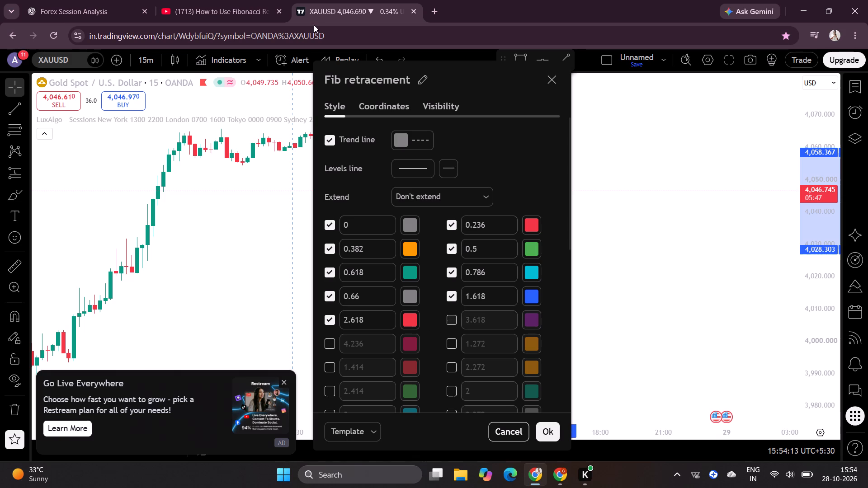
{"action": "left_click", "coordinate": [212, 0]}
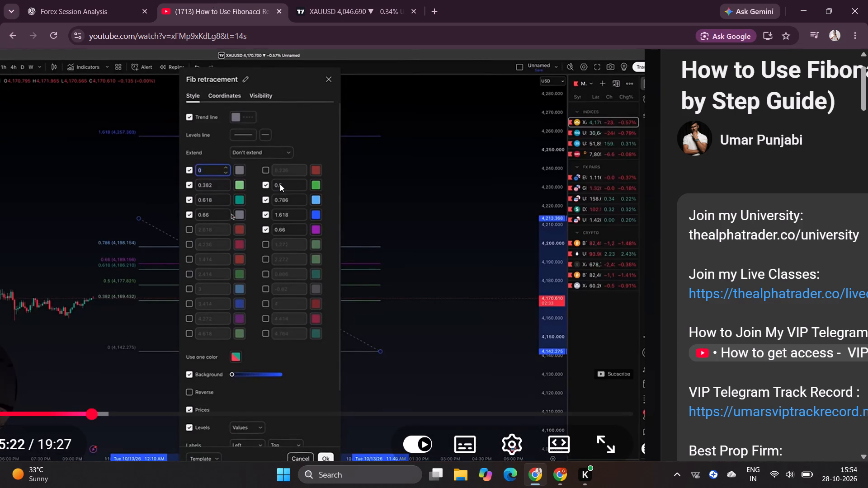
{"action": "left_click", "coordinate": [344, 0]}
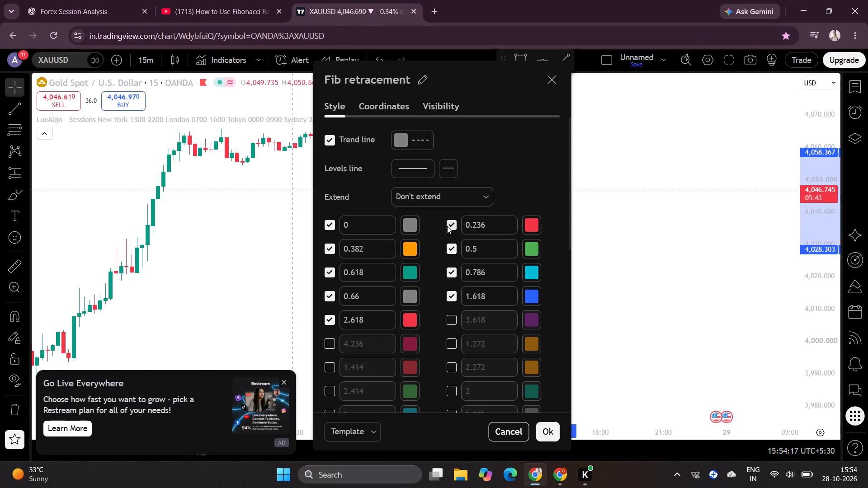
{"action": "left_click", "coordinate": [449, 226]}
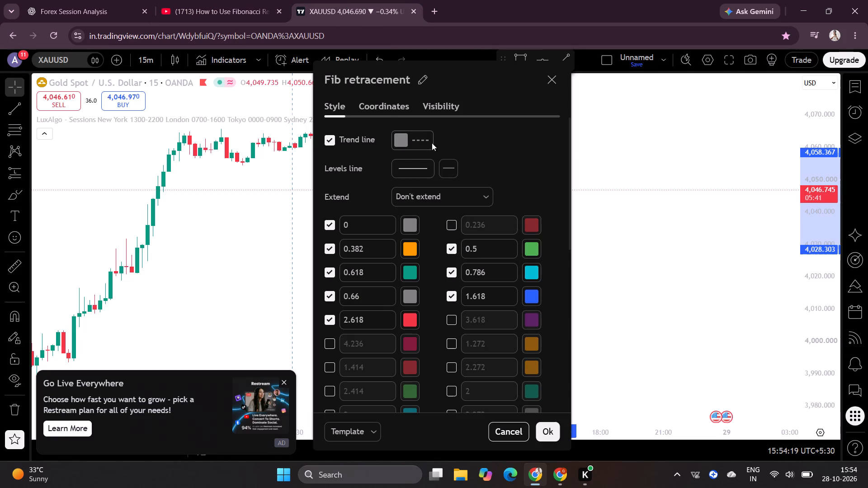
{"action": "left_click", "coordinate": [217, 15]}
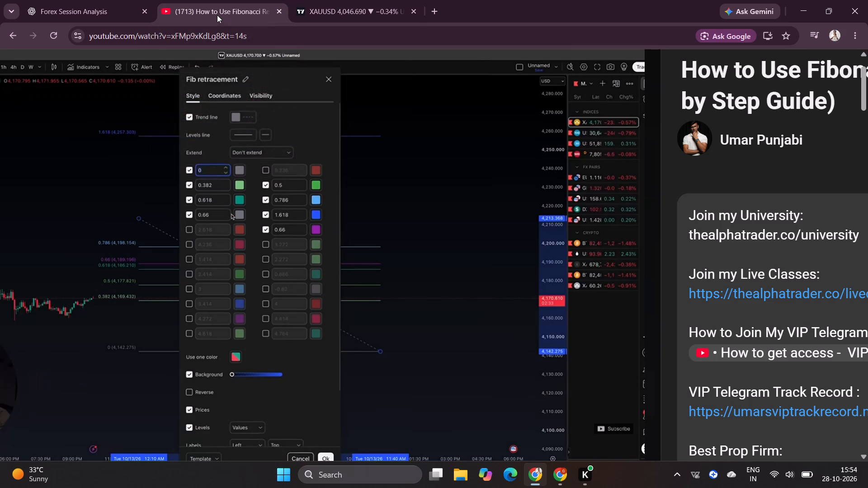
{"action": "left_click", "coordinate": [355, 7]}
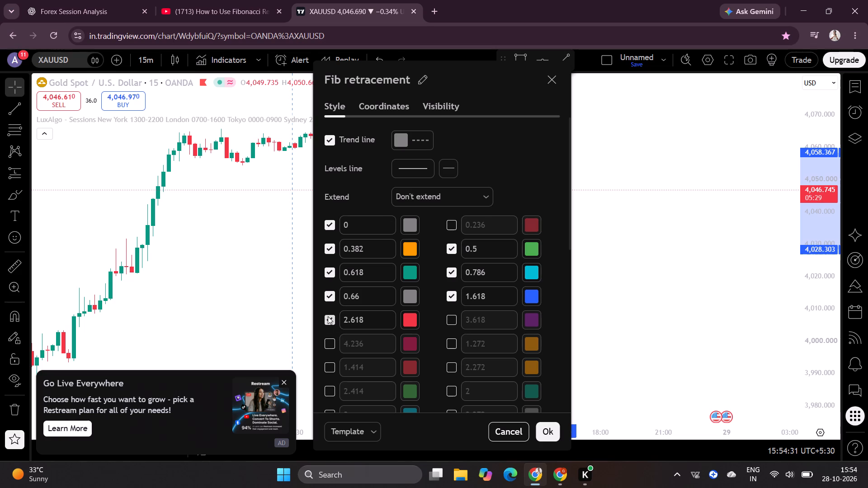
{"action": "left_click", "coordinate": [328, 316]}
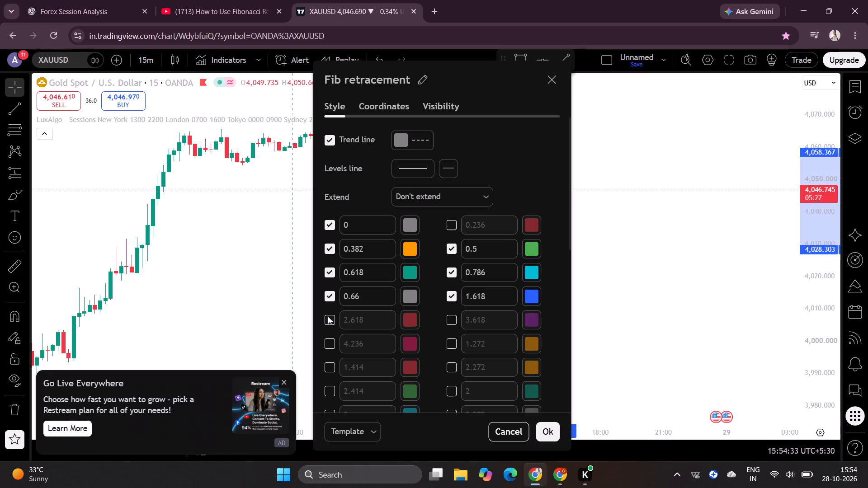
Recheck the levels in the tutorial, enable the Fib retracement's purple 3.618 level and change its value to 0.66.
{"action": "left_click", "coordinate": [219, 8]}
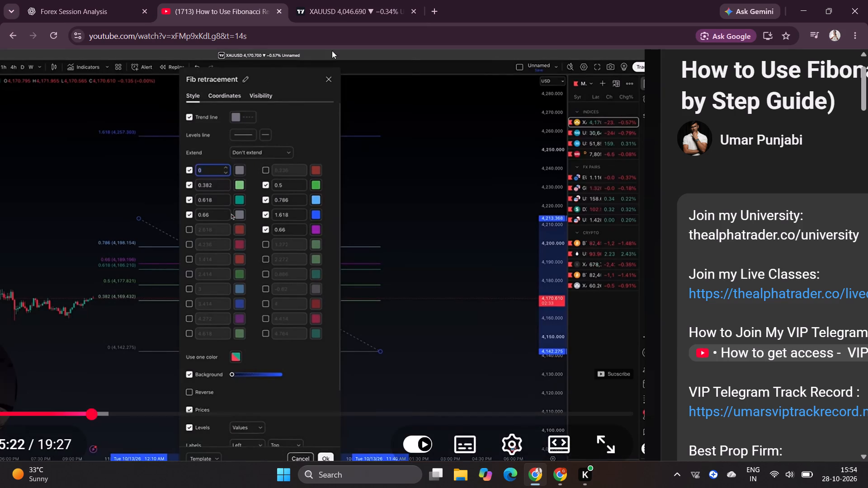
{"action": "left_click", "coordinate": [341, 6]}
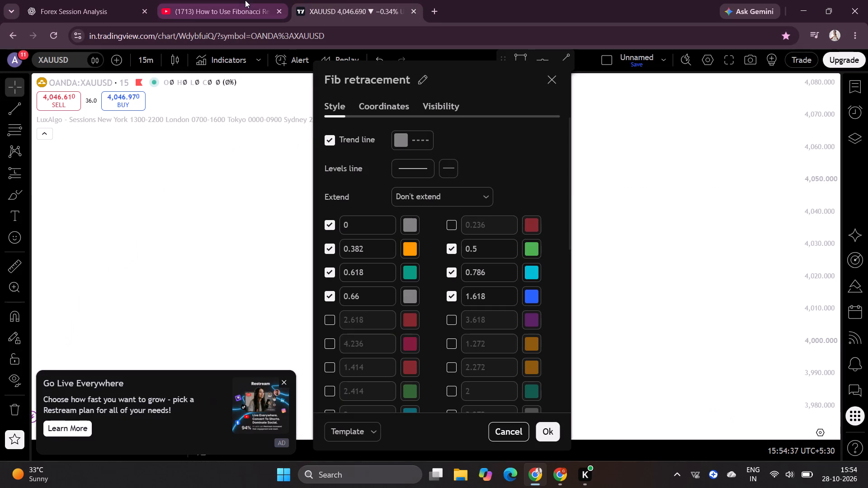
{"action": "left_click", "coordinate": [245, 0]}
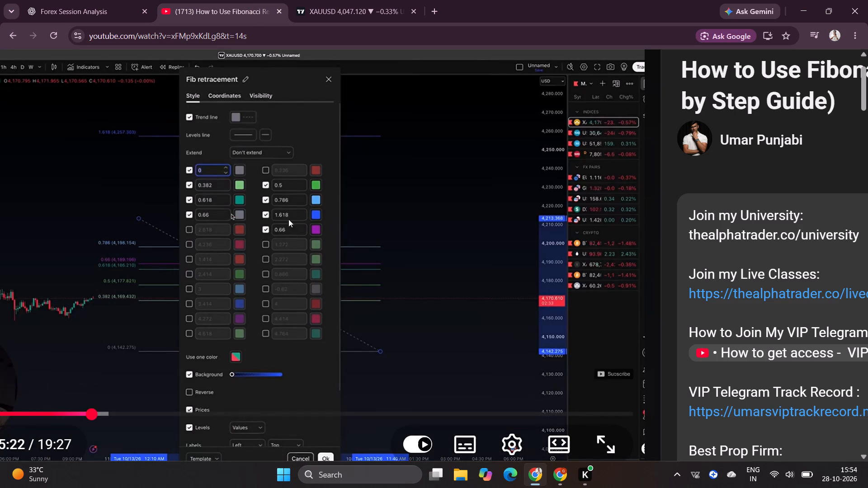
{"action": "left_click", "coordinate": [336, 18]}
{"action": "left_click", "coordinate": [206, 0]}
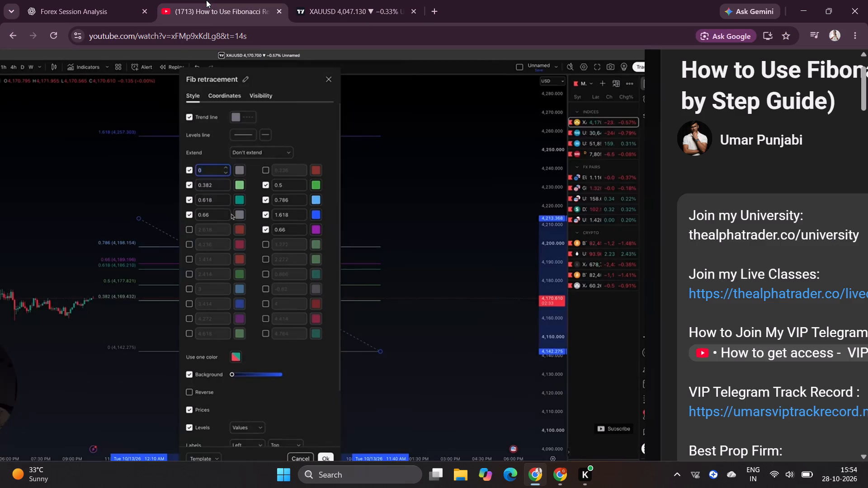
{"action": "left_click", "coordinate": [326, 13]}
{"action": "left_click", "coordinate": [490, 320]}
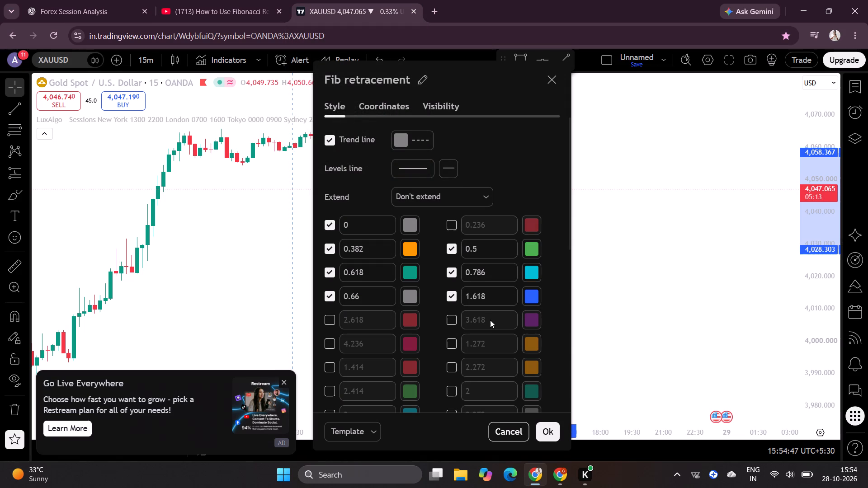
{"action": "left_click", "coordinate": [455, 320]}
{"action": "left_click", "coordinate": [496, 323]}
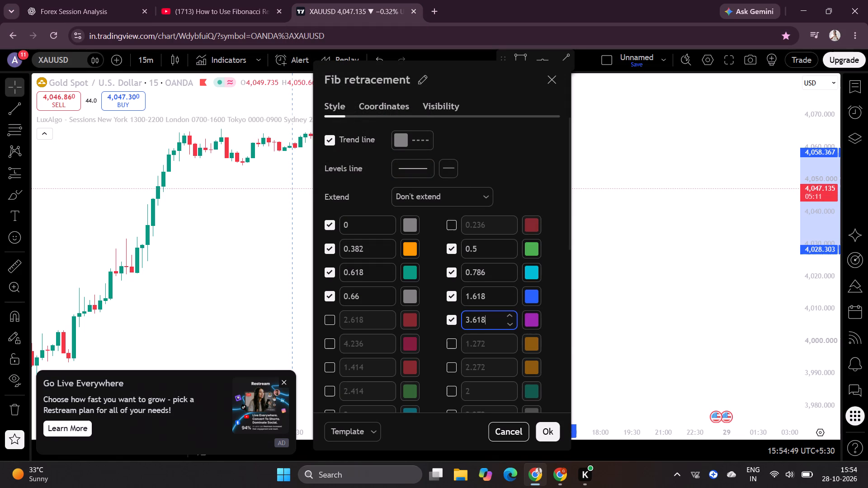
{"action": "key", "text": "BackSpace"}
{"action": "key", "text": "BackSpace"}
{"action": "key", "text": "BackSpace"}
{"action": "key", "text": "BackSpace"}
{"action": "key", "text": "BackSpace"}
{"action": "type", "text": "0.66"}
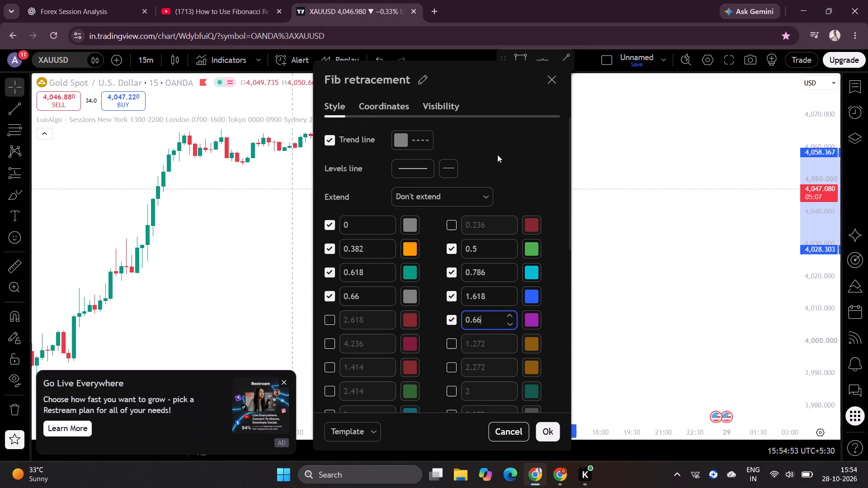
Check the remaining Fib retracement style settings against the tutorial and set the labels' vertical alignment to Top.
{"action": "scroll", "coordinate": [496, 152], "scroll_direction": "down", "scroll_amount": 1}
{"action": "left_click", "coordinate": [217, 2]}
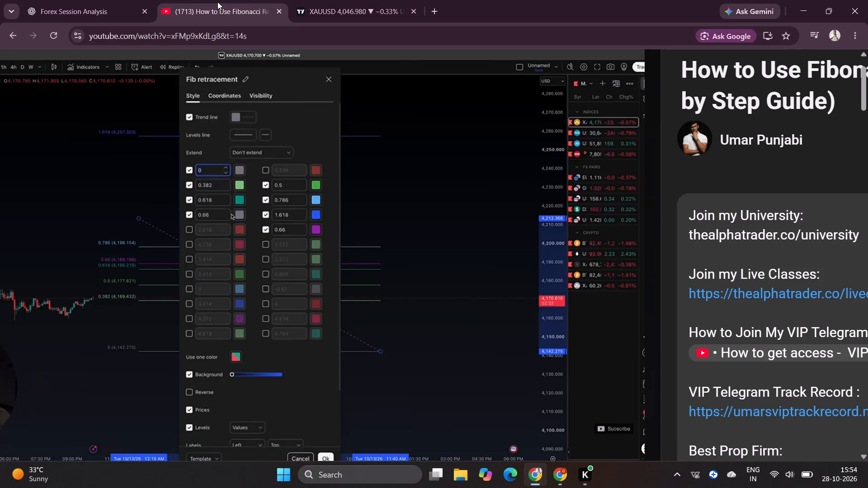
{"action": "left_click", "coordinate": [314, 4]}
{"action": "scroll", "coordinate": [397, 239], "scroll_direction": "down", "scroll_amount": 1}
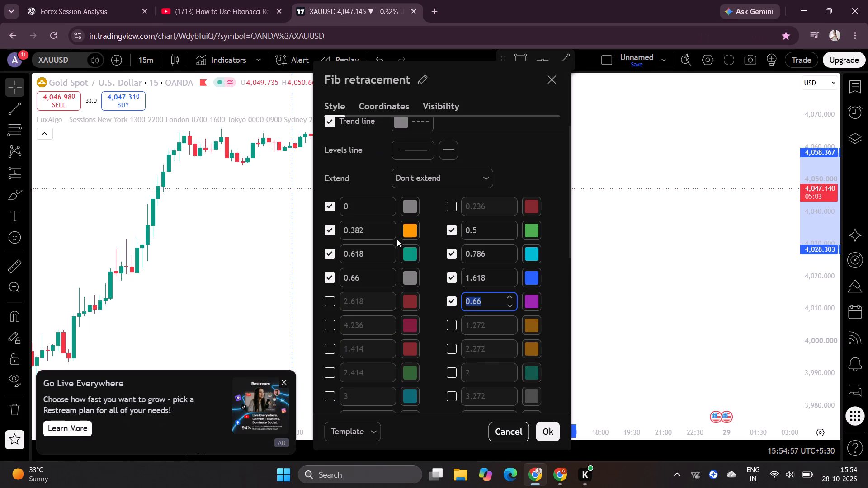
{"action": "scroll", "coordinate": [397, 239], "scroll_direction": "down", "scroll_amount": 5}
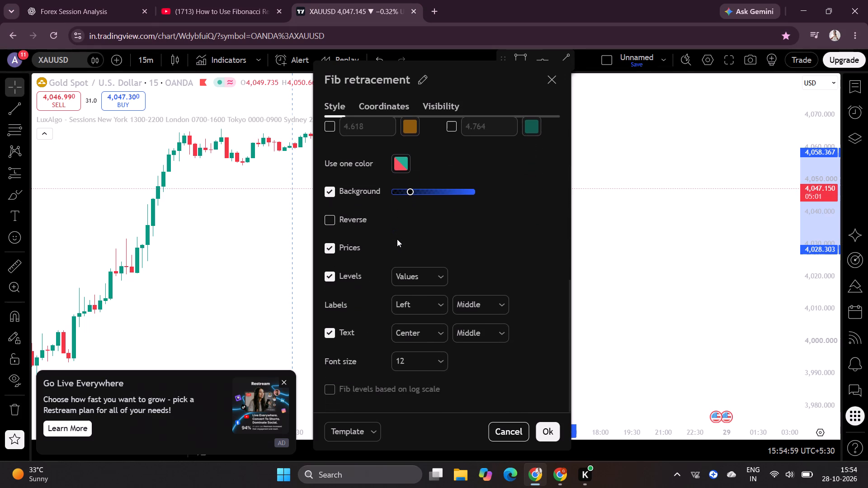
{"action": "scroll", "coordinate": [397, 239], "scroll_direction": "down", "scroll_amount": 1}
{"action": "left_click", "coordinate": [475, 306]}
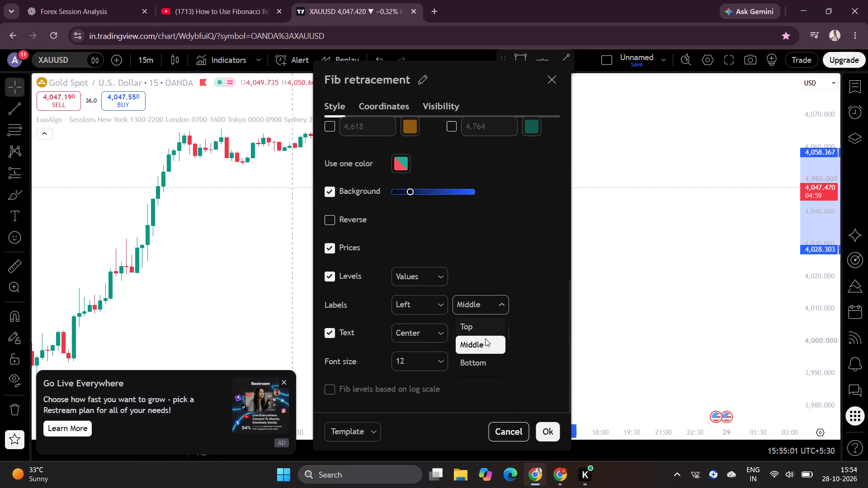
{"action": "left_click", "coordinate": [482, 328]}
{"action": "scroll", "coordinate": [454, 276], "scroll_direction": "down", "scroll_amount": 1}
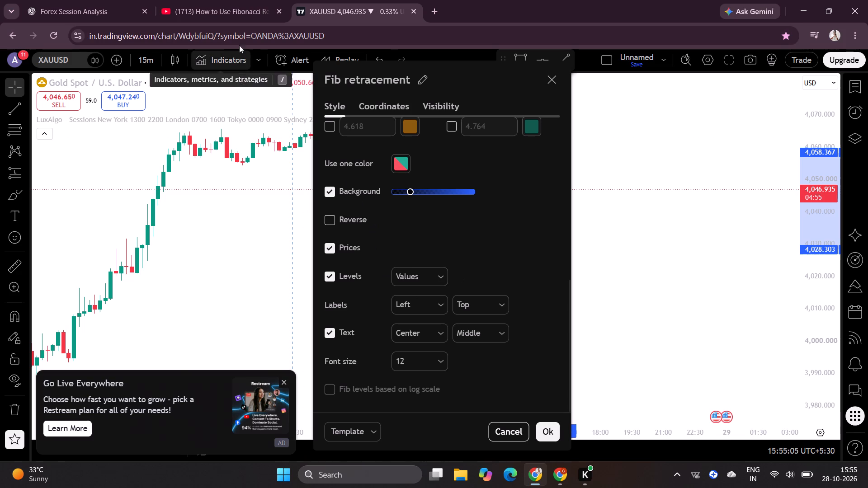
Replay the tutorial's settings section, check the Fib retracement's visibility options and apply the drawing's settings.
{"action": "left_click", "coordinate": [227, 15]}
{"action": "key", "text": "space"}
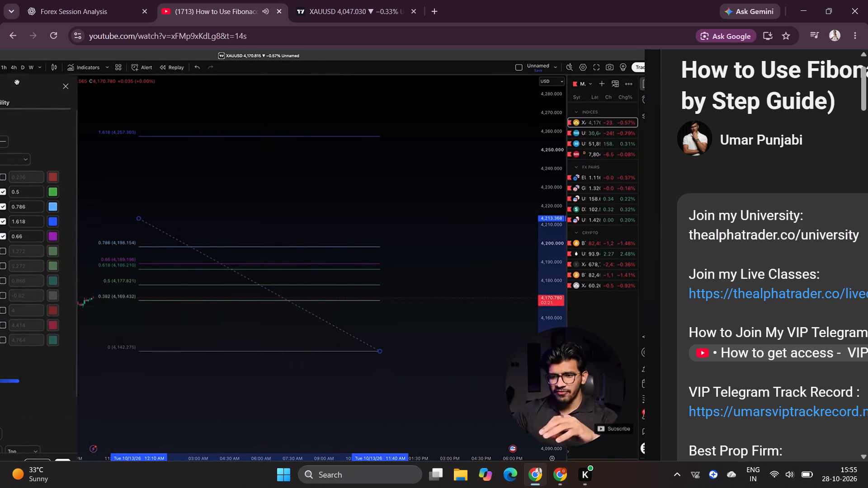
{"action": "key", "text": "Left"}
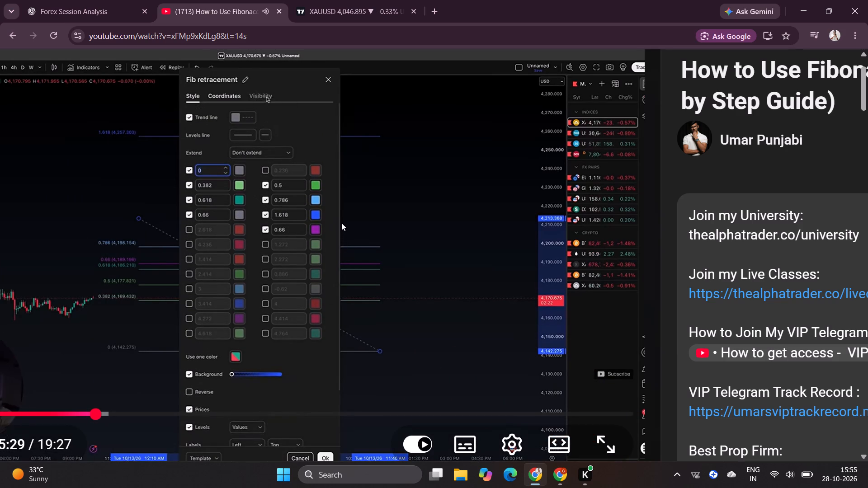
{"action": "key", "text": "space"}
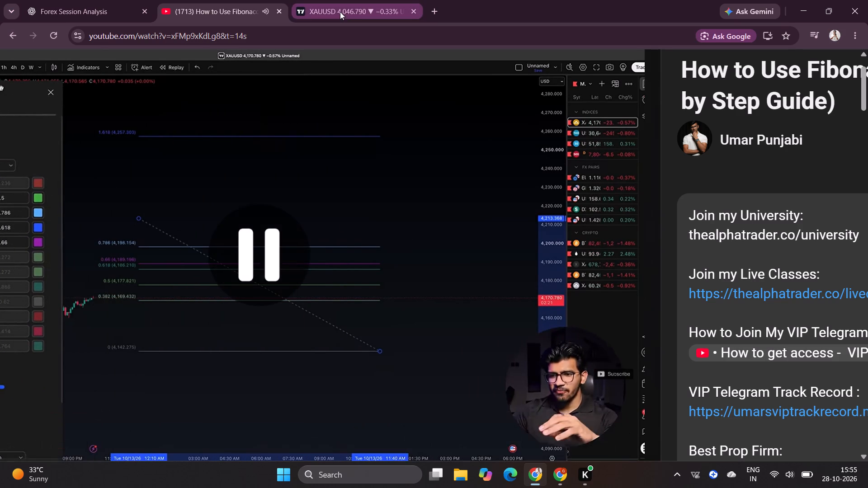
{"action": "left_click", "coordinate": [340, 12]}
{"action": "left_click", "coordinate": [444, 103]}
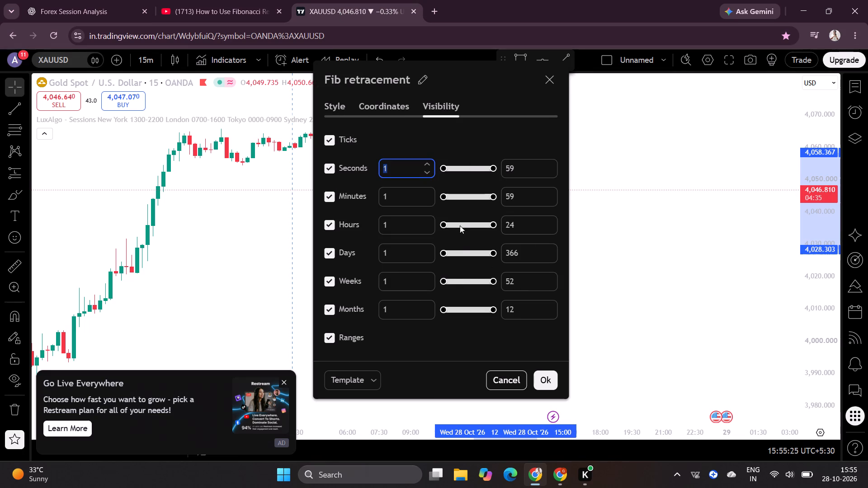
{"action": "left_click", "coordinate": [548, 383]}
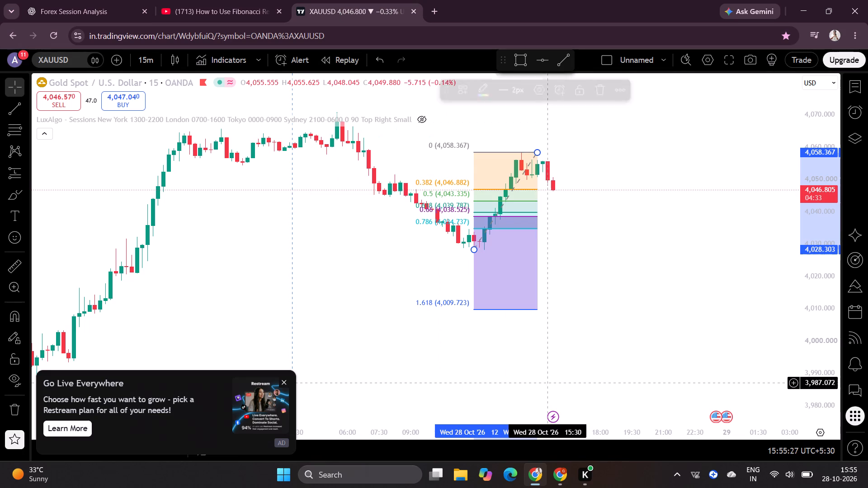
Continue the tutorial video to about 5:40, where the Fib levels on the chart are explained.
{"action": "left_click_drag", "start_coordinate": [590, 272], "coordinate": [528, 286]}
{"action": "key", "text": "alt+Tab"}
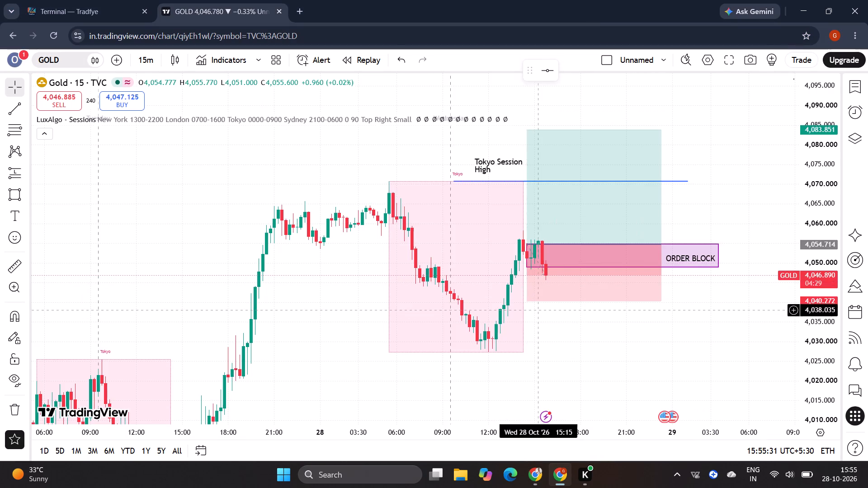
{"action": "key", "text": "alt+Tab"}
{"action": "left_click", "coordinate": [201, 6]}
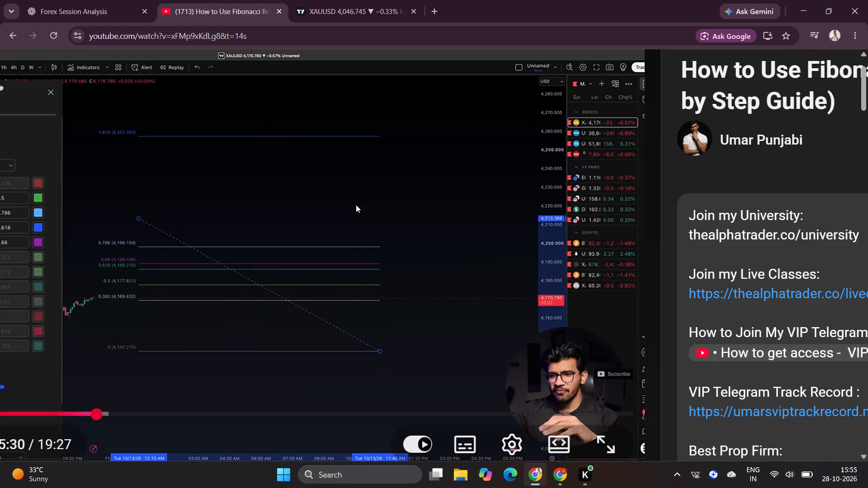
{"action": "key", "text": "space"}
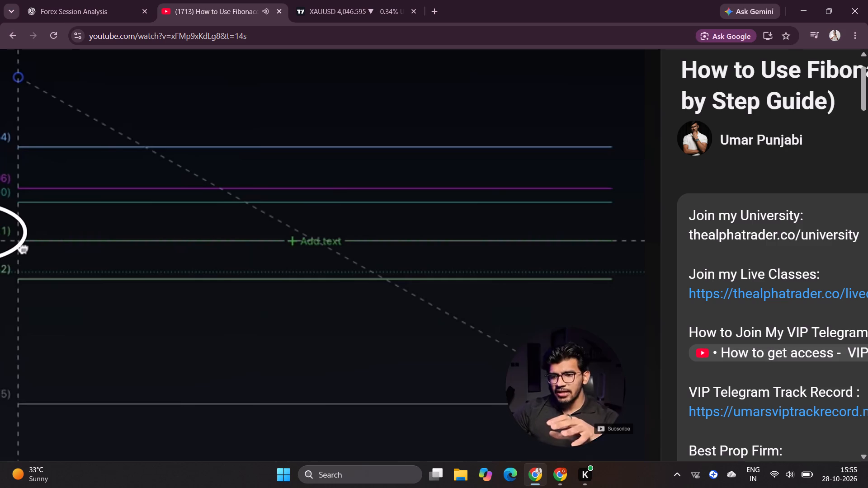
{"action": "key", "text": "space"}
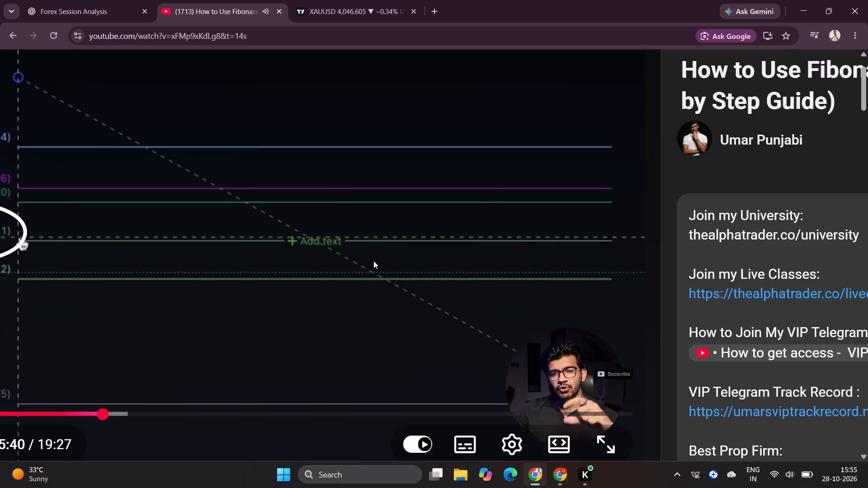
Delete the Fib retracement drawn over the latest upswing on the XAUUSD chart.
{"action": "left_click", "coordinate": [345, 0]}
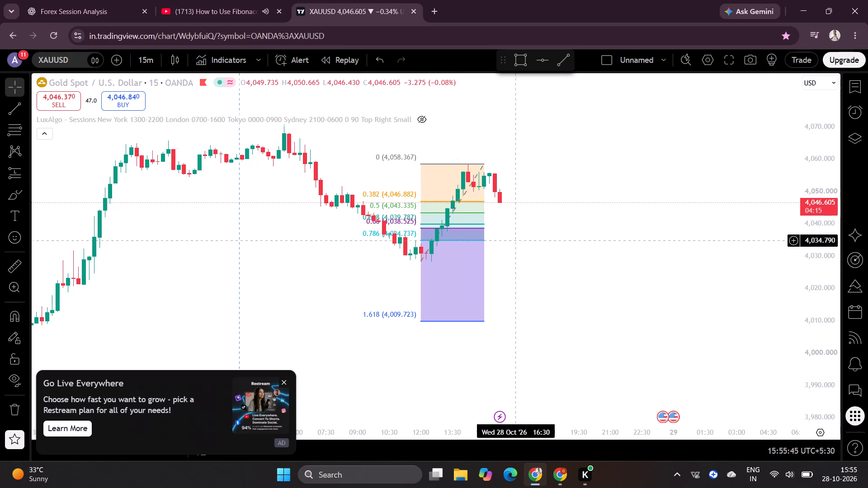
{"action": "left_click", "coordinate": [444, 170]}
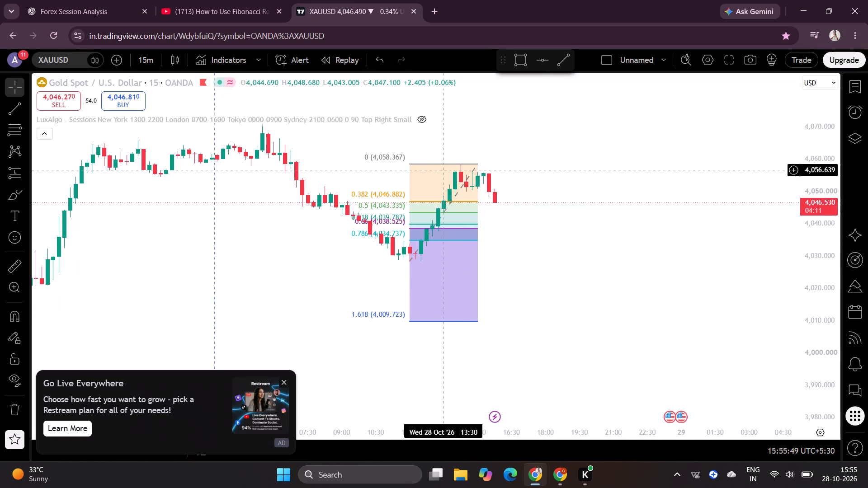
{"action": "left_click", "coordinate": [444, 165]}
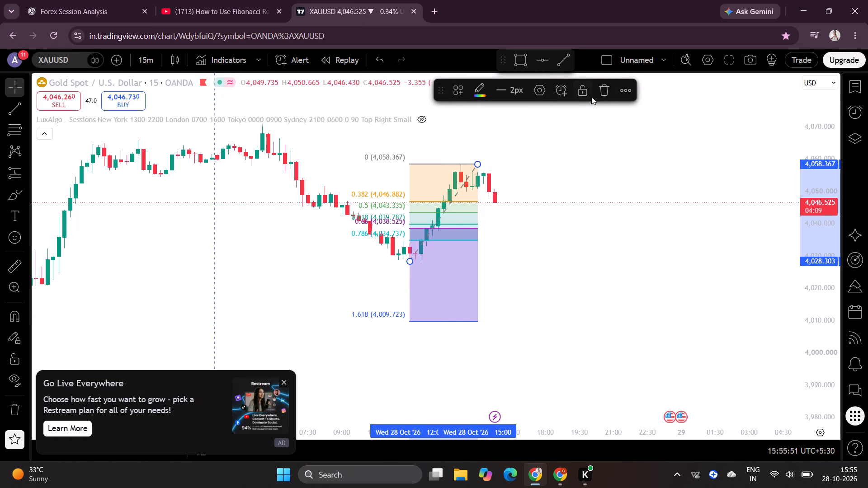
{"action": "left_click", "coordinate": [601, 95]}
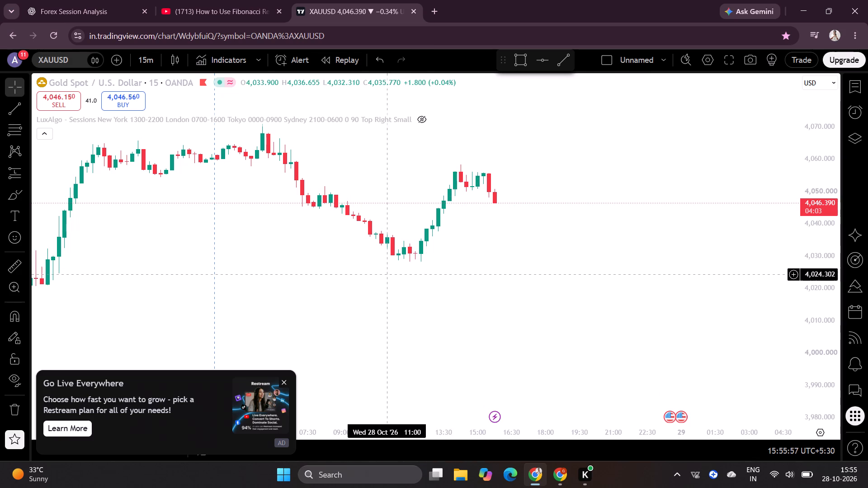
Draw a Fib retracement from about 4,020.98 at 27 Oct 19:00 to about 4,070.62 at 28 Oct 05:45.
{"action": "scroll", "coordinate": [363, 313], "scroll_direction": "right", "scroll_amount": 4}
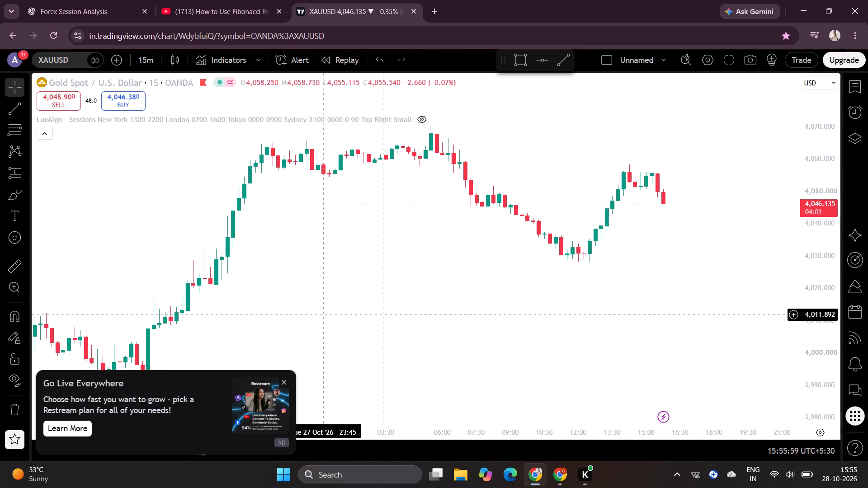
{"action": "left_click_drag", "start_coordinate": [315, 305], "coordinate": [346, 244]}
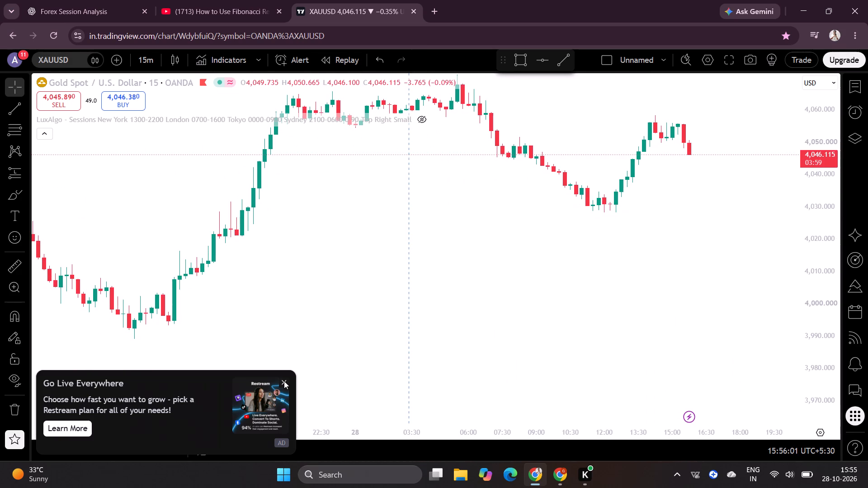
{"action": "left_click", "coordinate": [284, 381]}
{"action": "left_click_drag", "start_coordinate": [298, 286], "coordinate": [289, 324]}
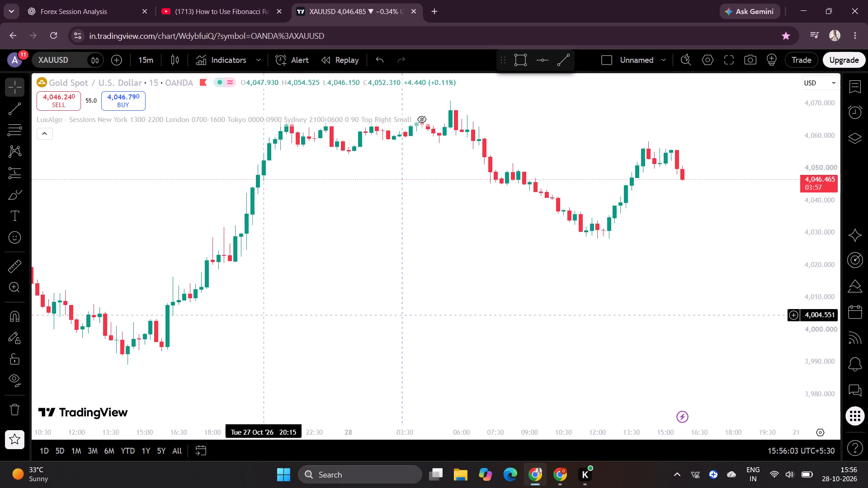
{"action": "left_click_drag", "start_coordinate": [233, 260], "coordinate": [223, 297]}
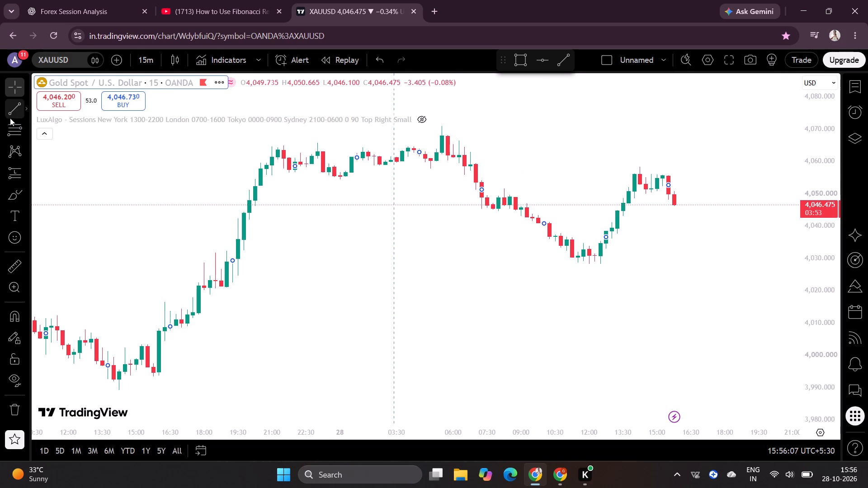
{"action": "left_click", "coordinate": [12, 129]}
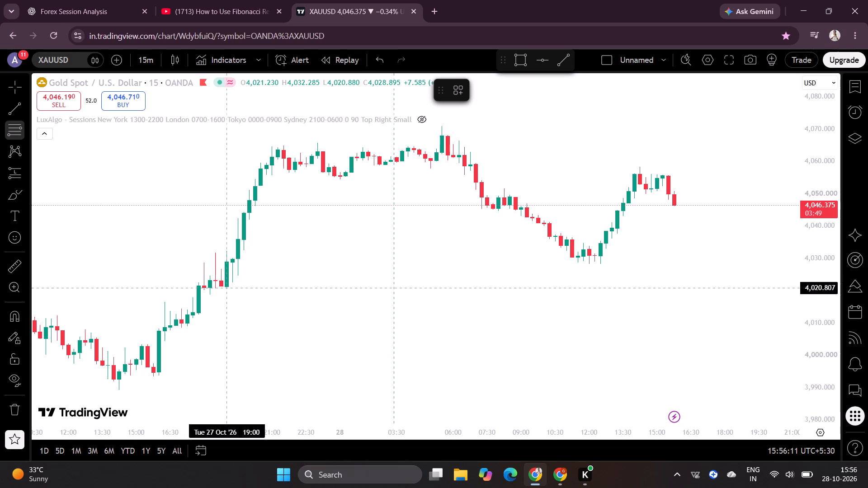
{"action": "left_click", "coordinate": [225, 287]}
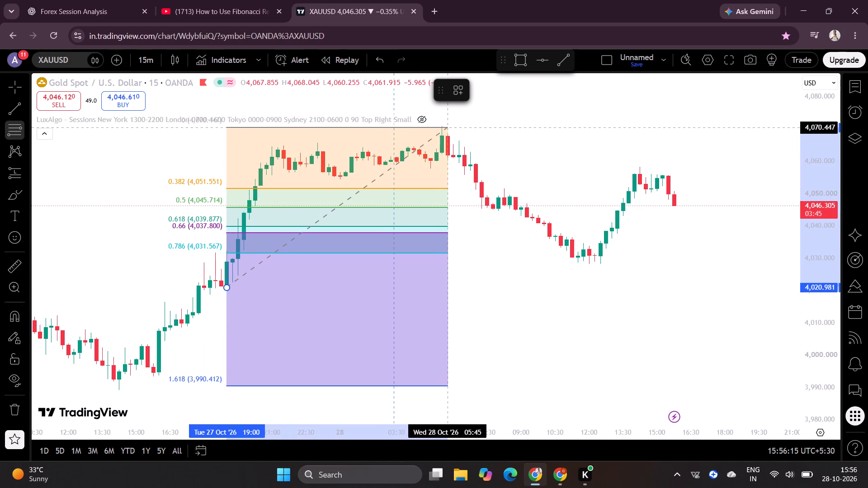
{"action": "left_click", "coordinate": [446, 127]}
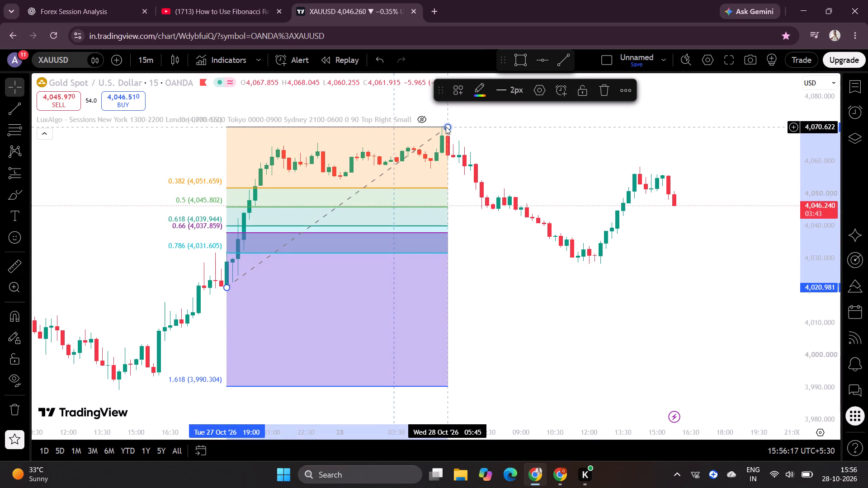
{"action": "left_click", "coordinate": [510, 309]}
Review the new Fib retracement's visibility and style settings, including its levels, against the configured setup.
{"action": "left_click", "coordinate": [352, 222]}
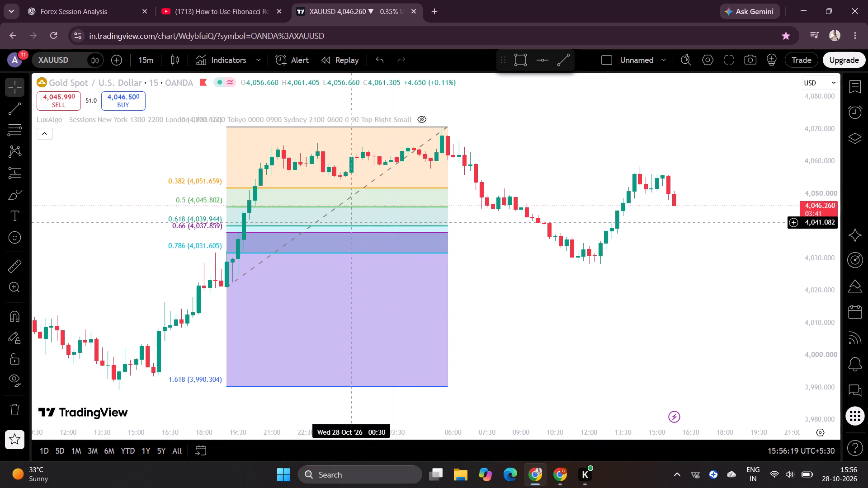
{"action": "left_click", "coordinate": [363, 131]}
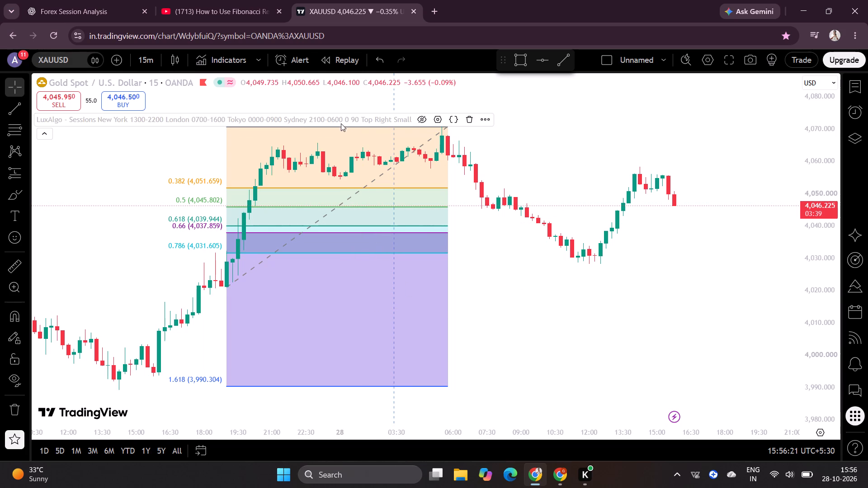
{"action": "left_click", "coordinate": [341, 127]}
{"action": "left_click", "coordinate": [544, 93]}
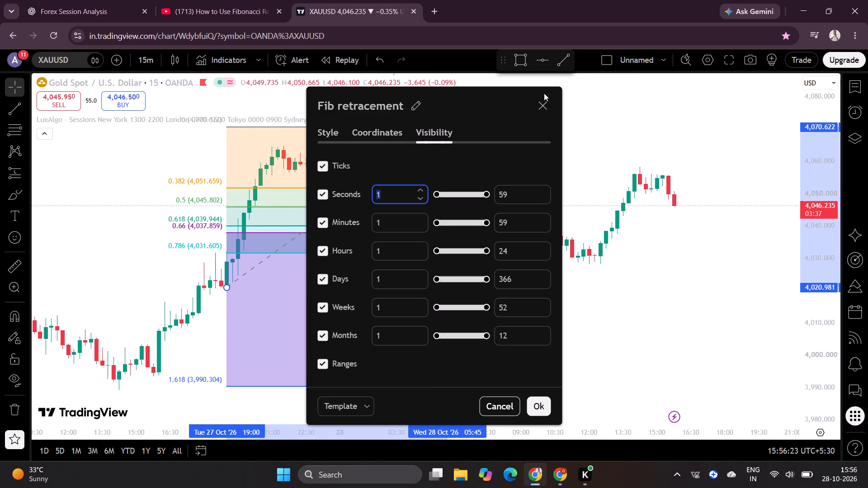
{"action": "left_click", "coordinate": [336, 132]}
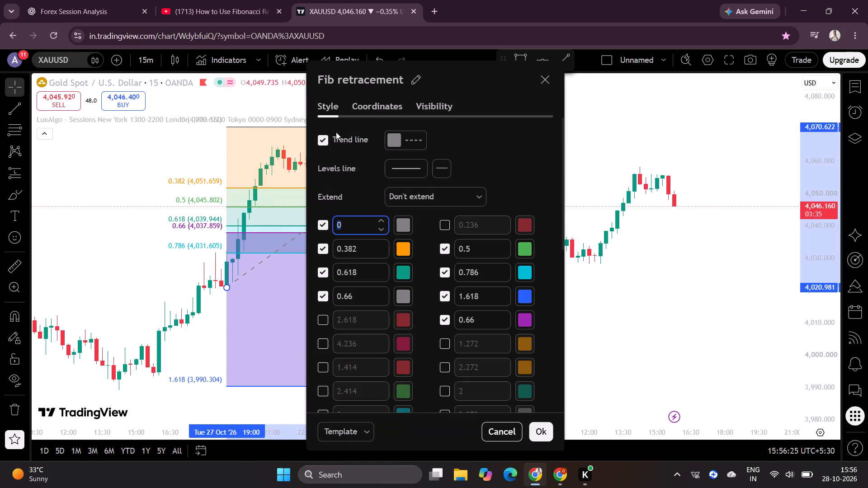
{"action": "left_click", "coordinate": [544, 433]}
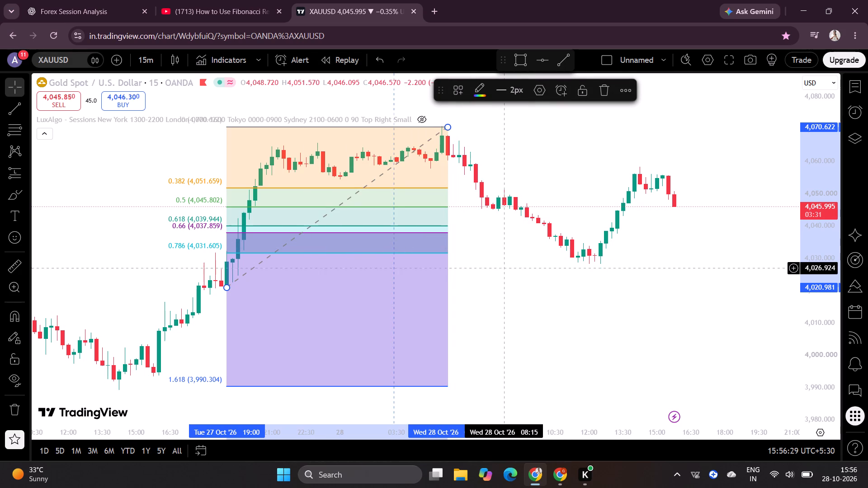
{"action": "scroll", "coordinate": [505, 274], "scroll_direction": "left", "scroll_amount": 1}
{"action": "left_click", "coordinate": [499, 269]}
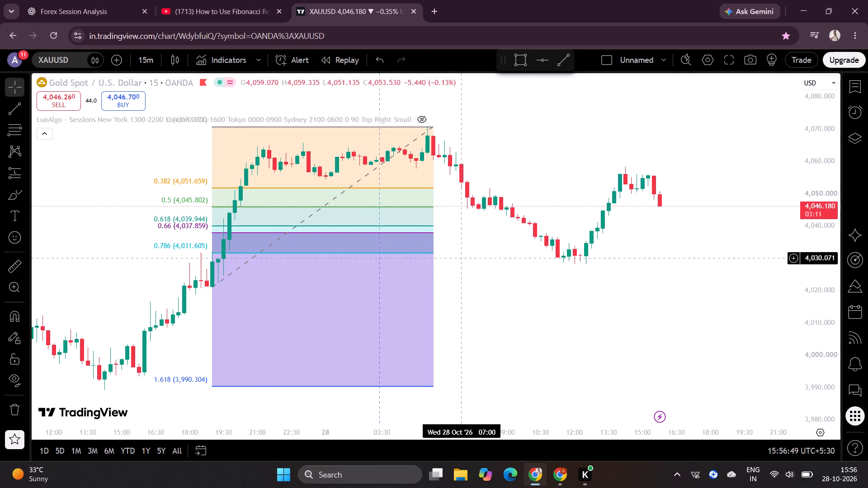
Play more of the tutorial, skip ahead to its trade example at about 15:01, and pause there.
{"action": "left_click", "coordinate": [197, 1]}
{"action": "key", "text": "space"}
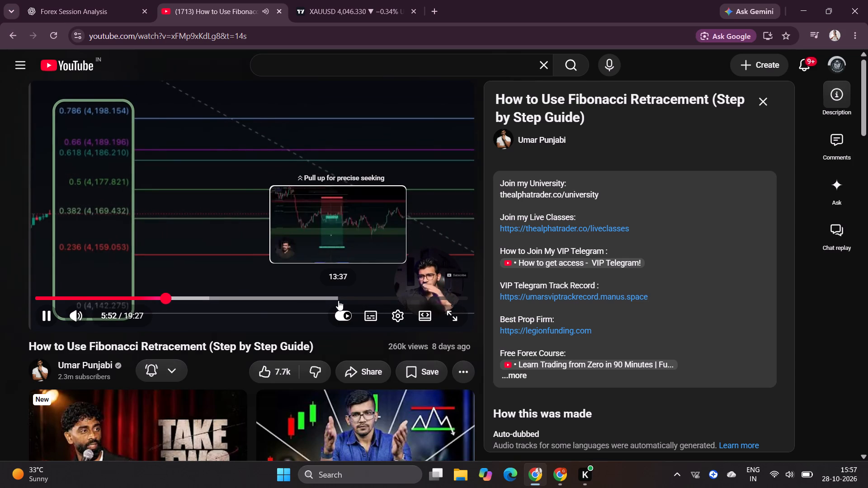
{"action": "left_click", "coordinate": [368, 298]}
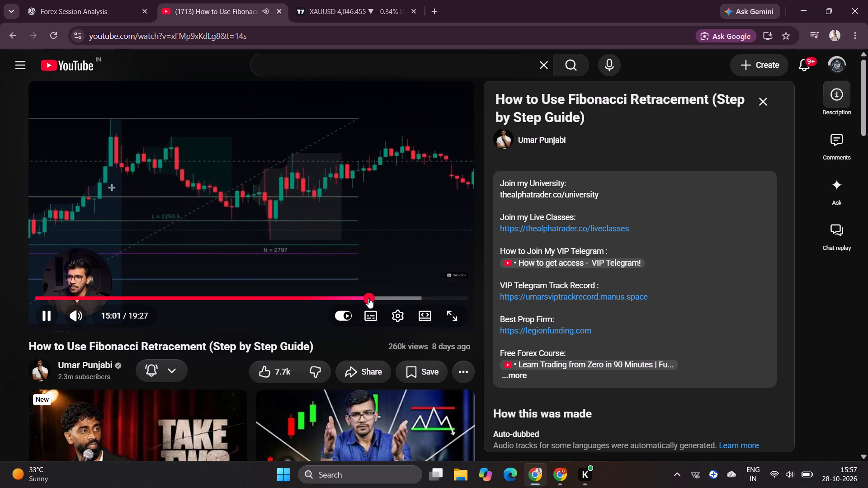
{"action": "left_click", "coordinate": [325, 208]}
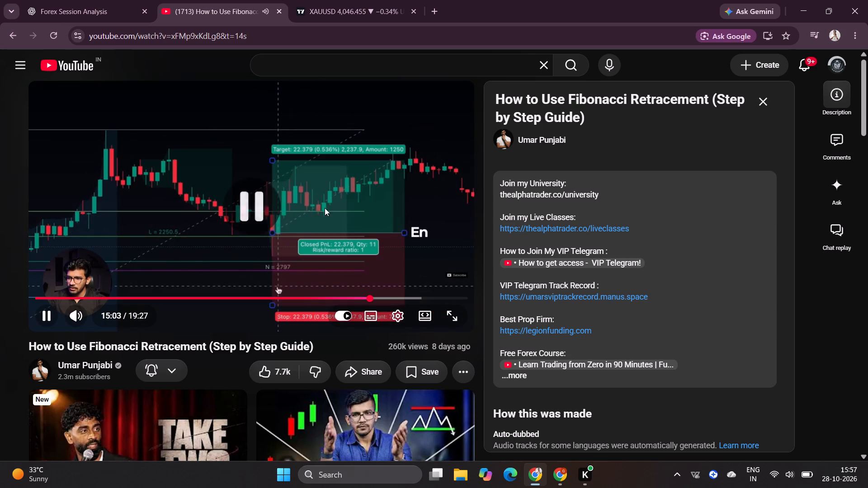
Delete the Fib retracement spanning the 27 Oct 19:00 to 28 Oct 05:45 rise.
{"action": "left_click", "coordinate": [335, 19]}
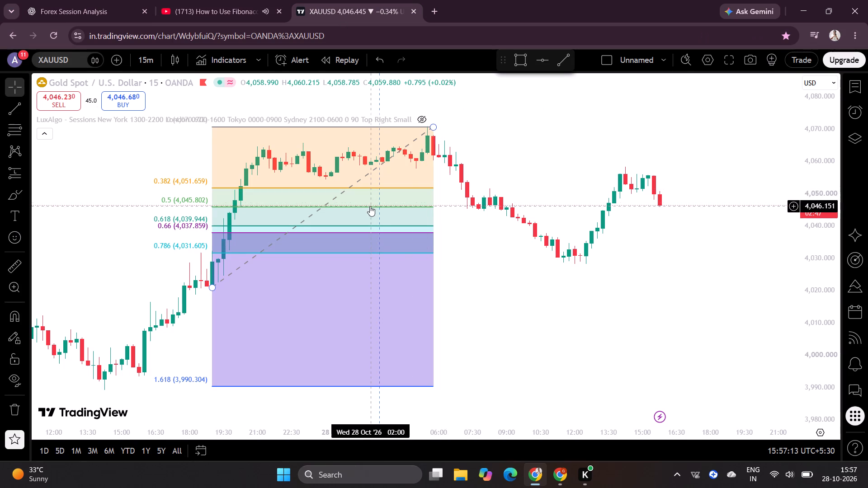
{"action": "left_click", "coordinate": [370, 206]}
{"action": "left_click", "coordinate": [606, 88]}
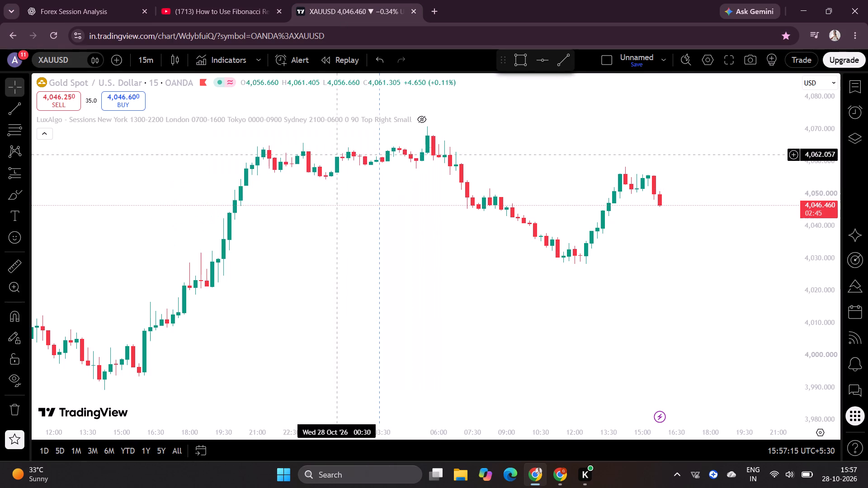